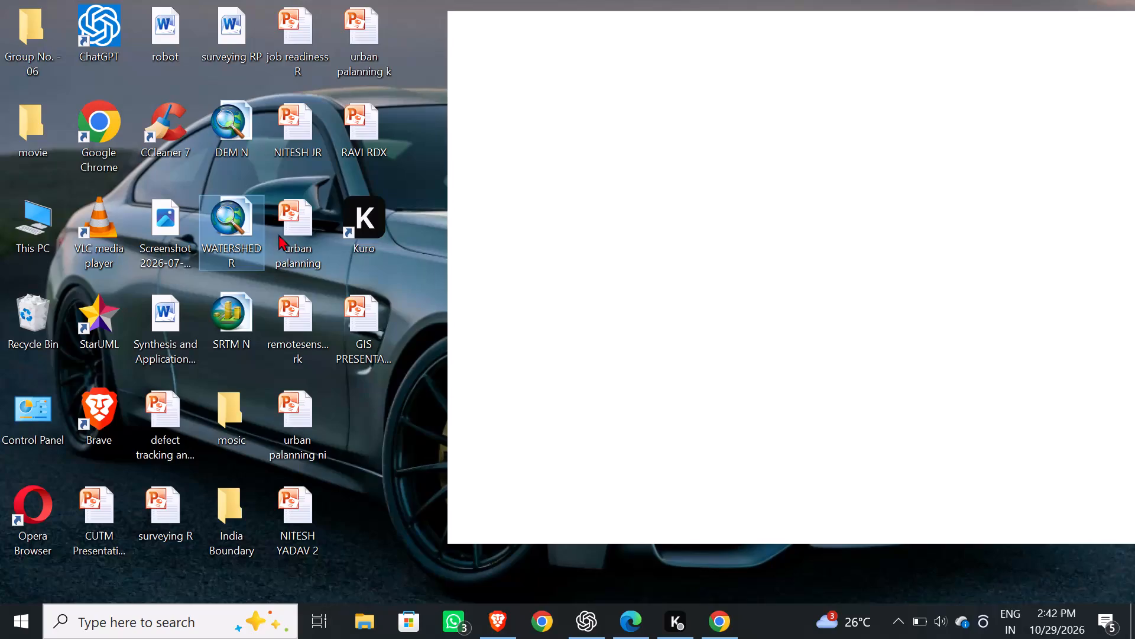
# Open the WATERSHED R map document from the desktop in ArcMap.
pyautogui.doubleClick(216, 246)
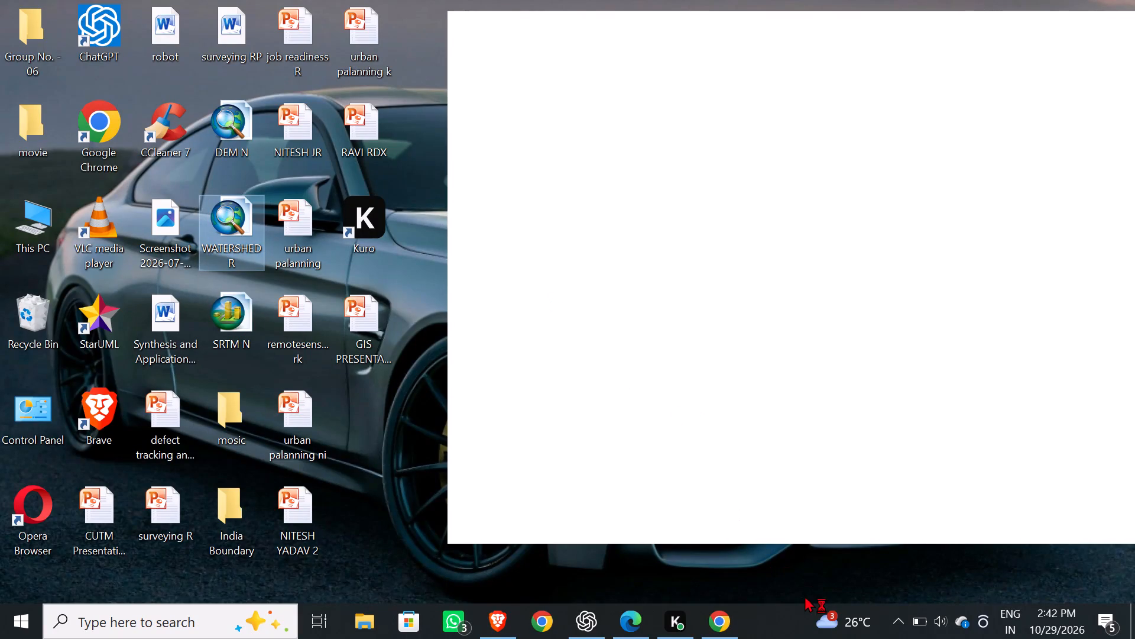
pyautogui.click(891, 613)
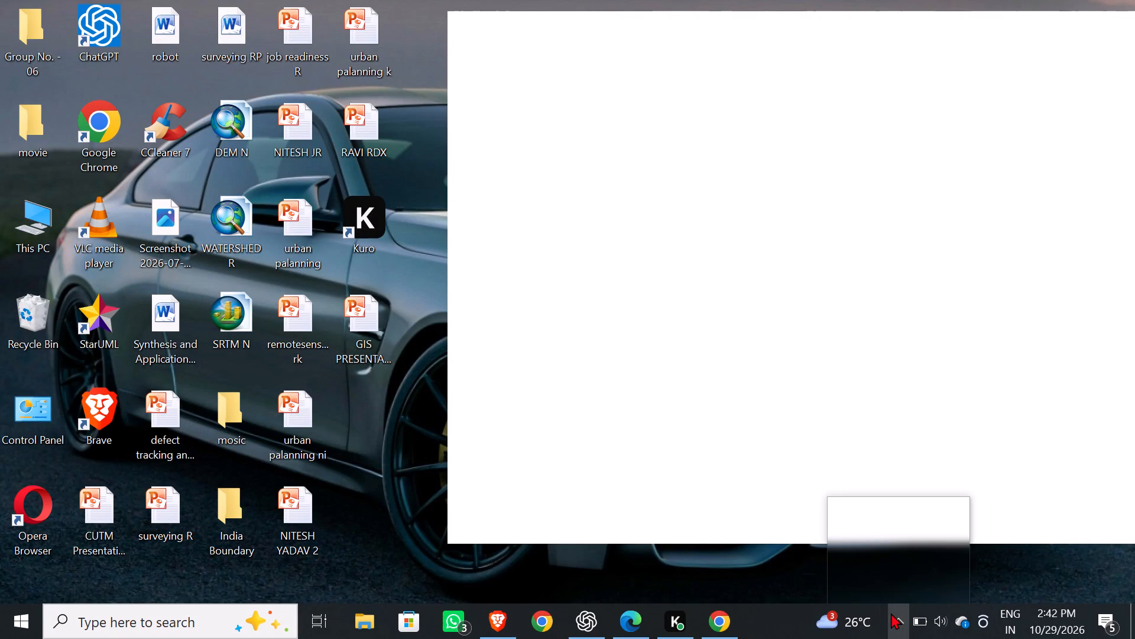
pyautogui.click(777, 569)
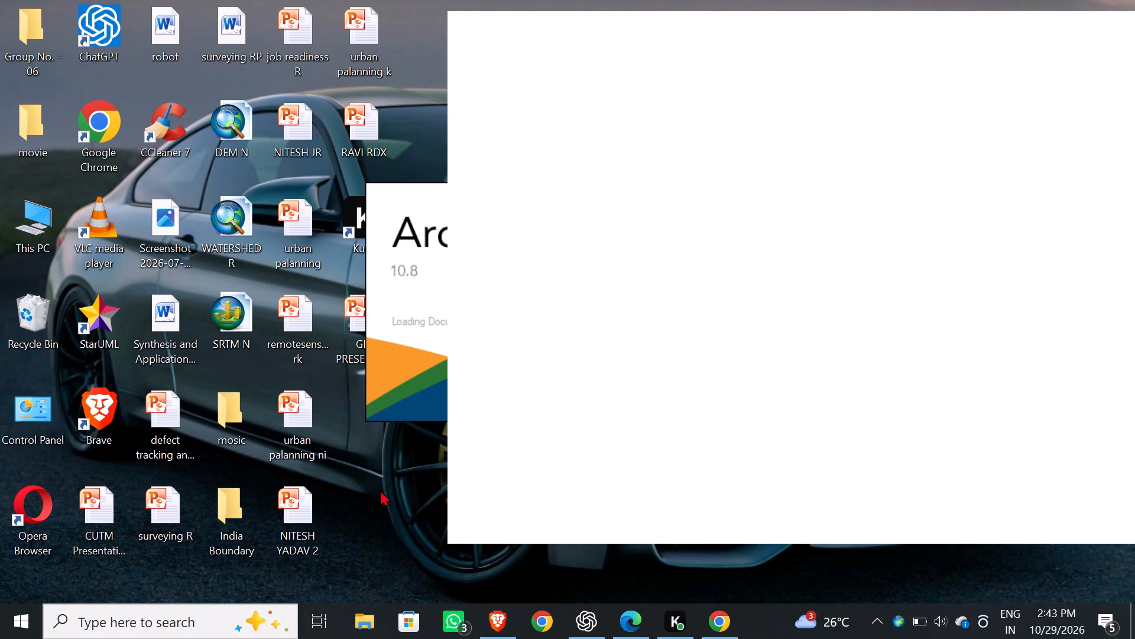
pyautogui.press('2')
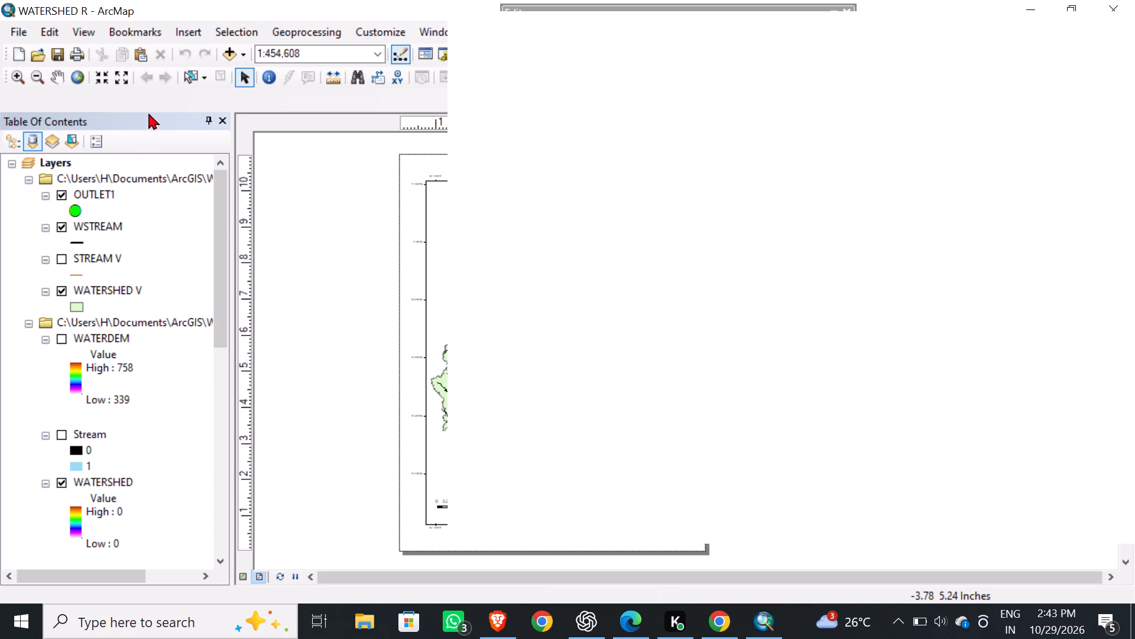
pyautogui.click(168, 92)
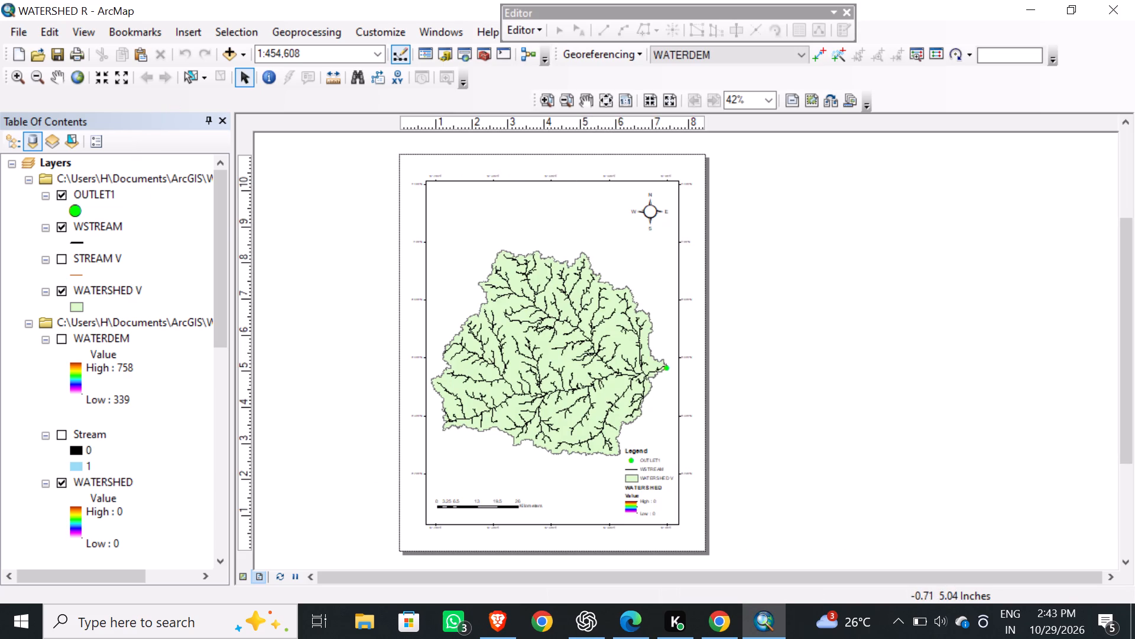
# Turn on the STREAM V, Stream, WATERDEM, FLOW_Dir and Flow_acc layers.
pyautogui.scroll(4, 109, 324)
pyautogui.scroll(-1, 109, 324)
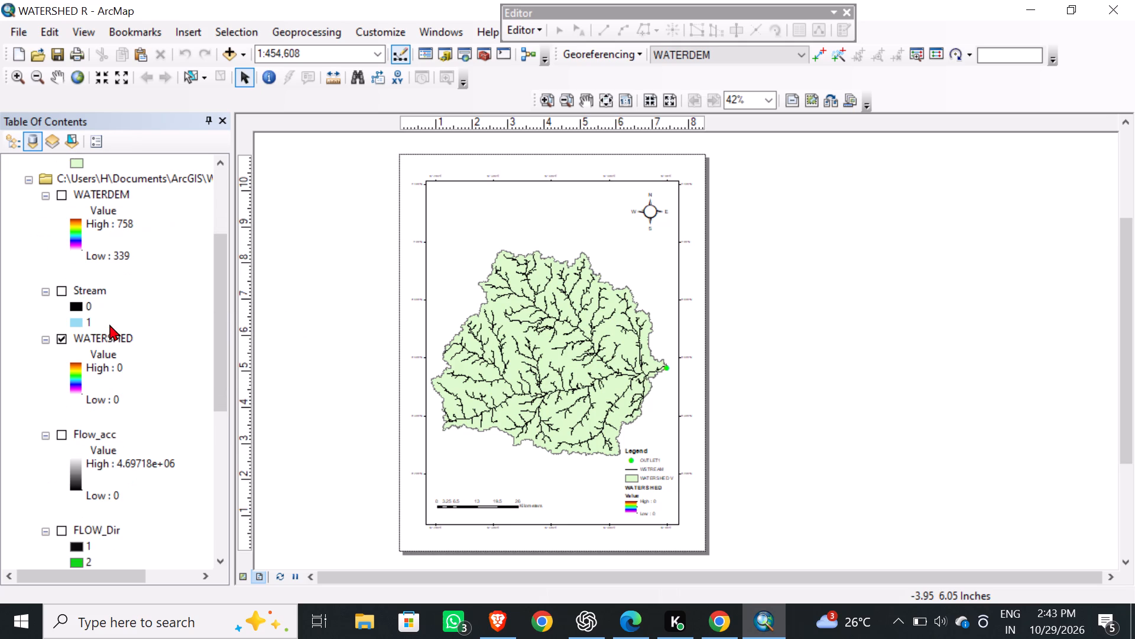
pyautogui.scroll(2, 108, 472)
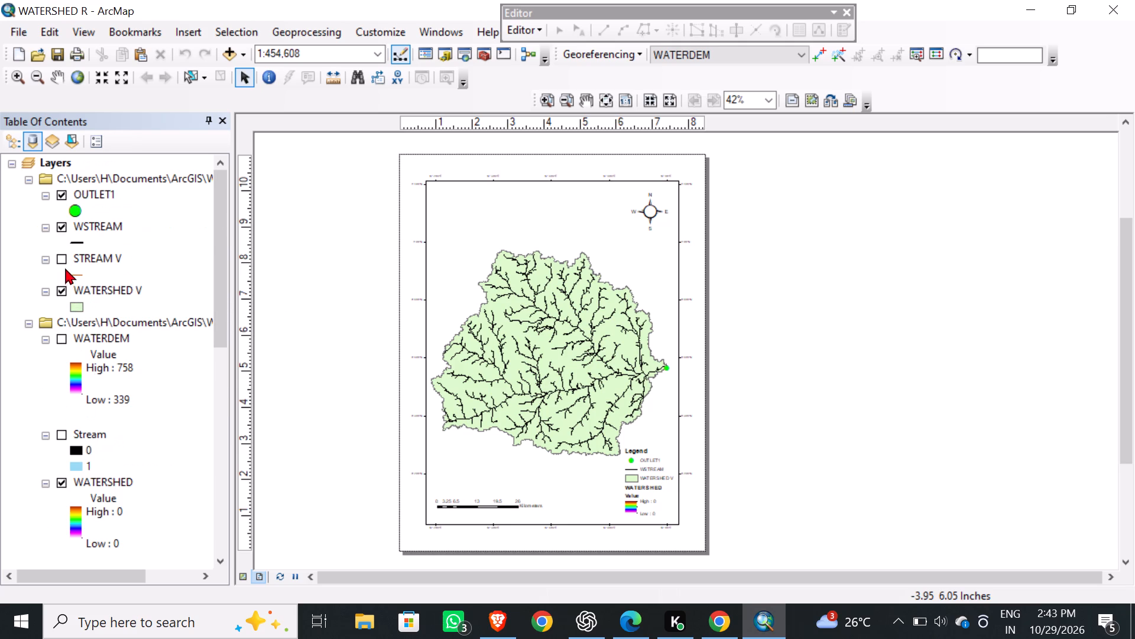
pyautogui.click(64, 262)
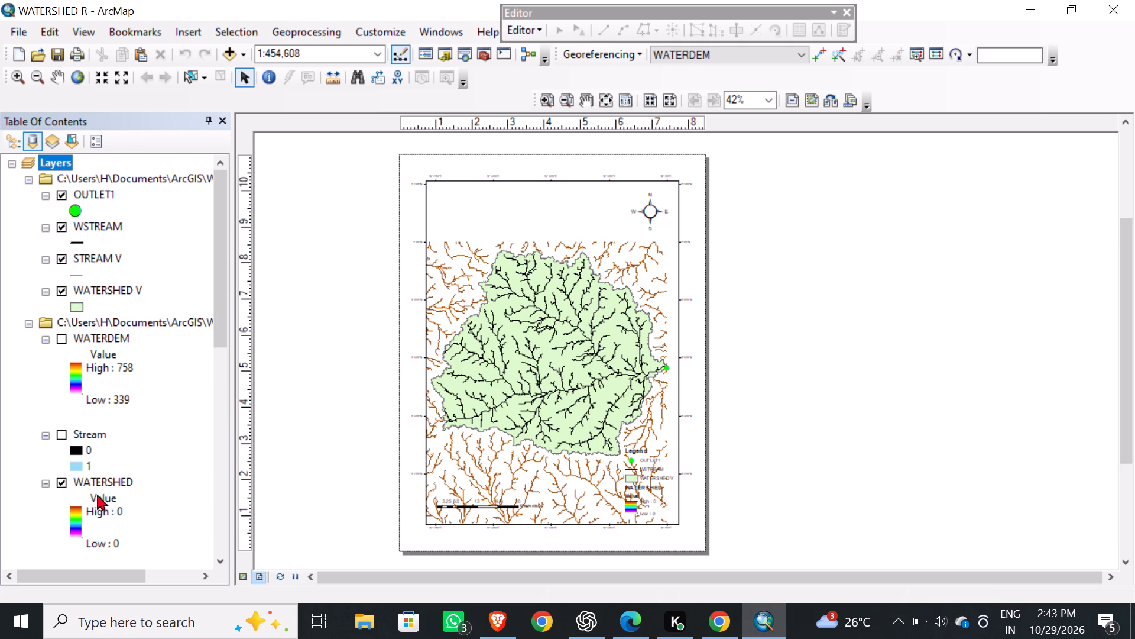
pyautogui.click(63, 435)
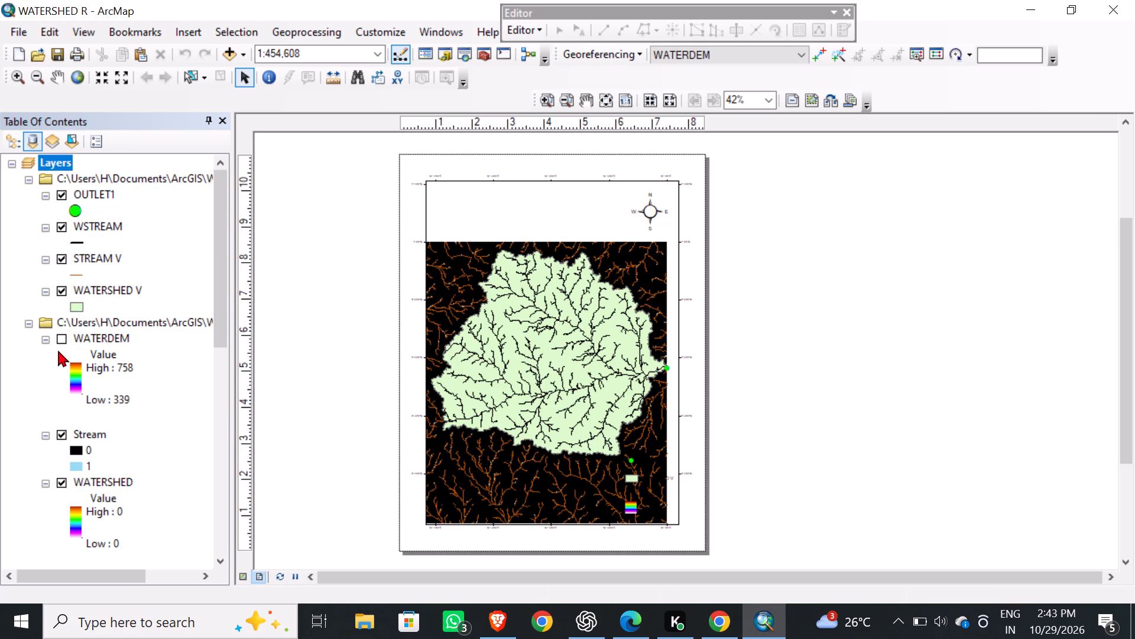
pyautogui.click(62, 338)
pyautogui.scroll(-3, 113, 379)
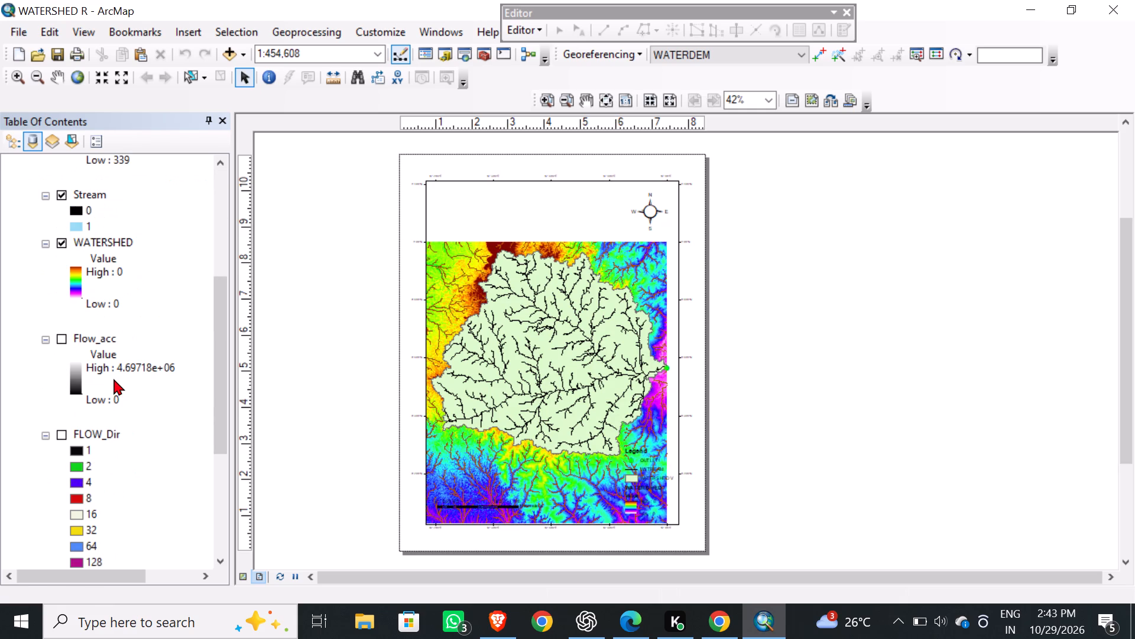
pyautogui.click(59, 436)
pyautogui.click(60, 339)
# Switch the map from layout view to data view.
pyautogui.click(87, 32)
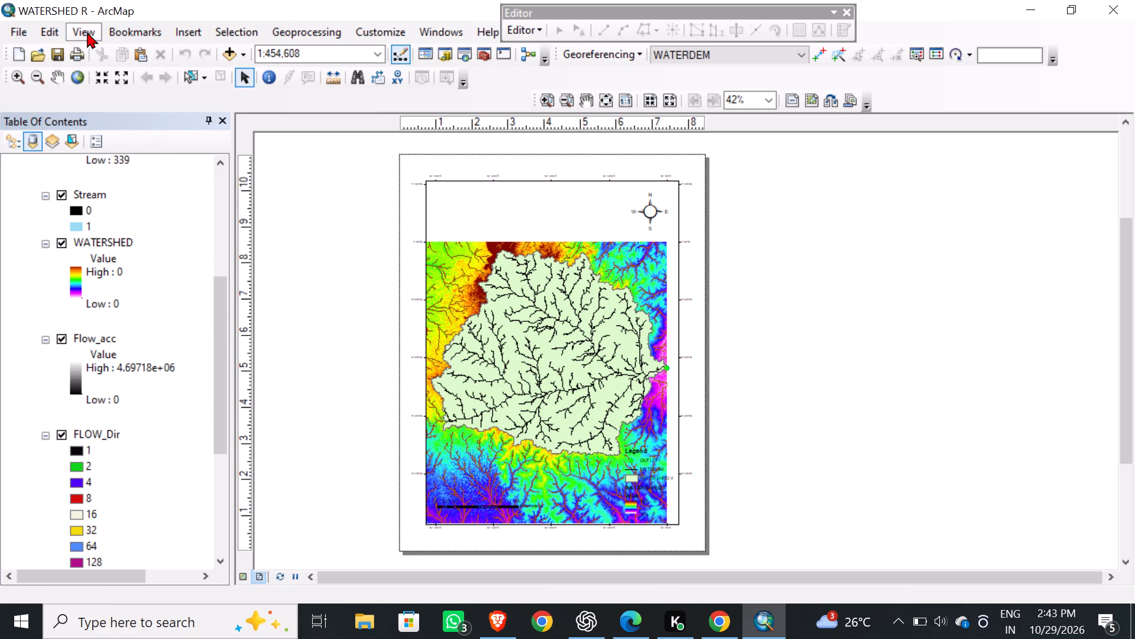
pyautogui.click(85, 33)
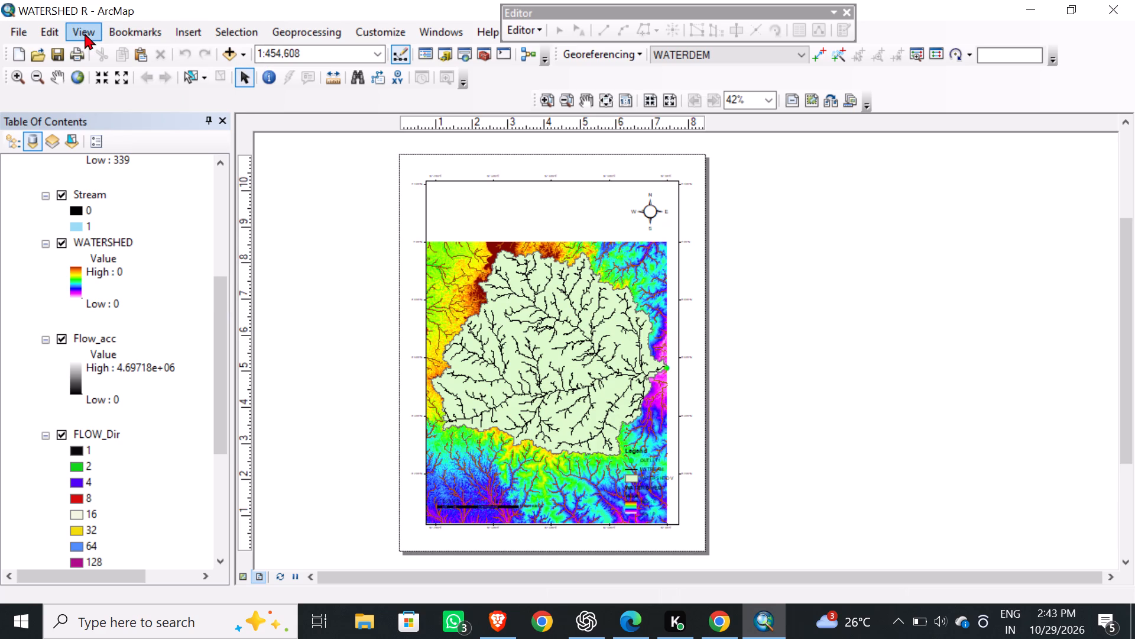
pyautogui.click(85, 33)
pyautogui.click(98, 48)
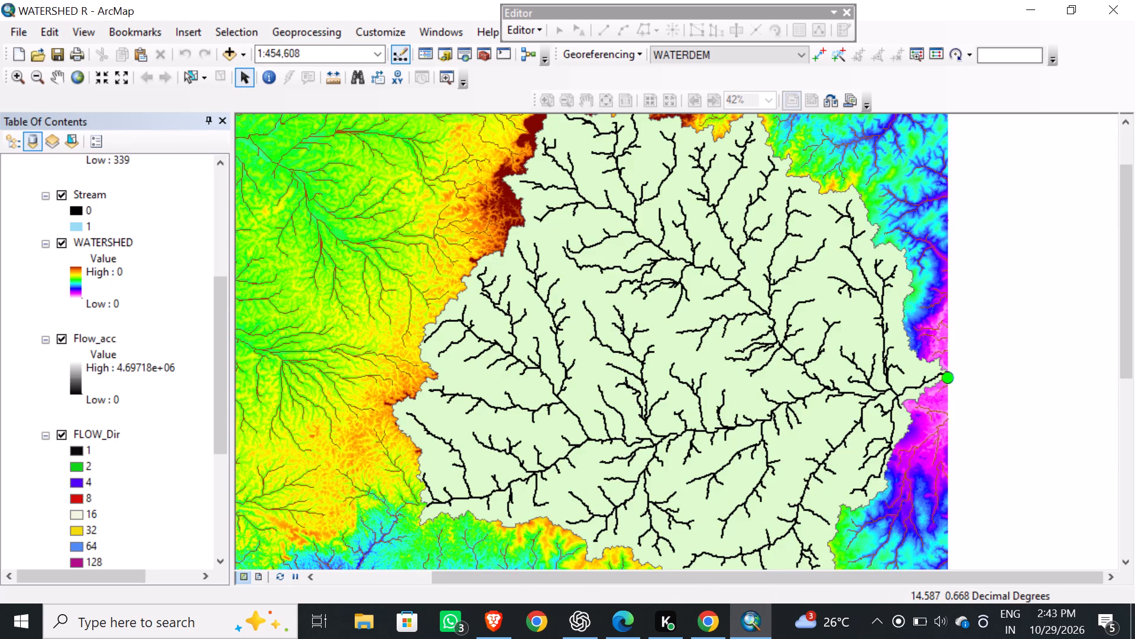
# Examine the watershed's stream network up close and the full extent of the surrounding elevation raster.
pyautogui.scroll(-1, 609, 353)
pyautogui.keyDown('ctrl'); pyautogui.scroll(-1, 609, 353); pyautogui.keyUp('ctrl')
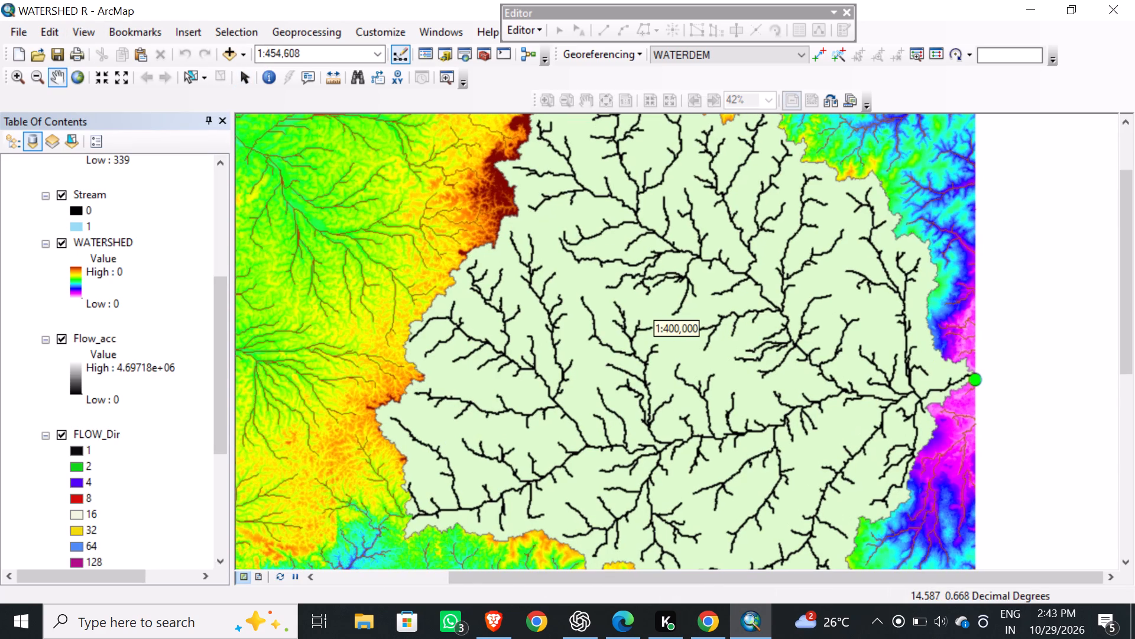
pyautogui.scroll(-1, 609, 353)
pyautogui.keyDown('ctrl'); pyautogui.scroll(-1, 609, 353); pyautogui.keyUp('ctrl')
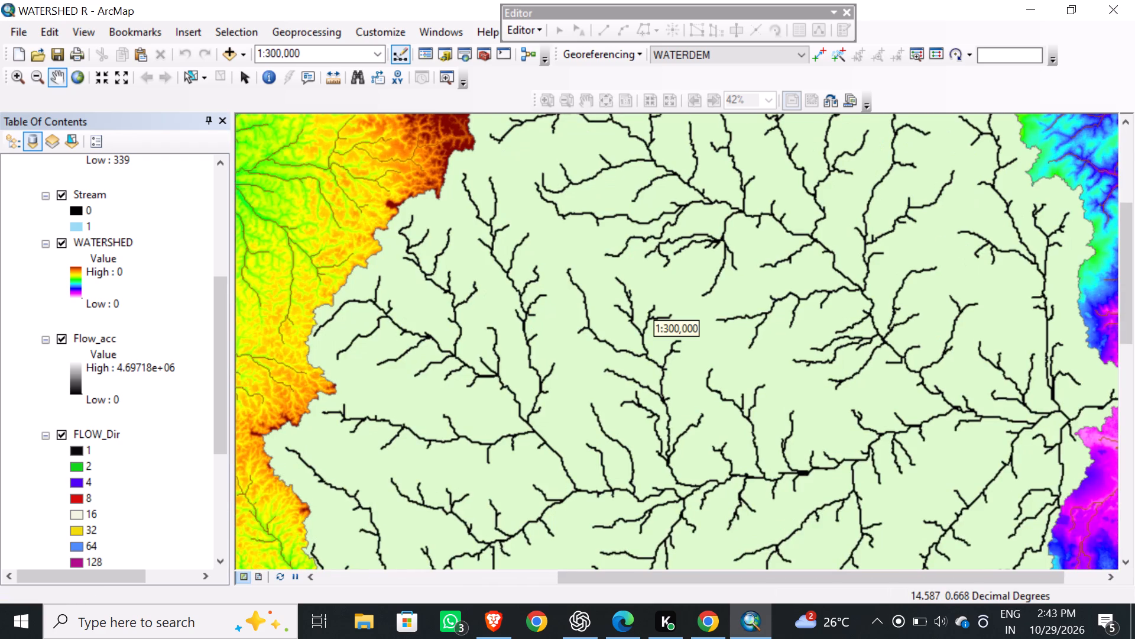
pyautogui.keyDown('ctrl'); pyautogui.scroll(-2, 609, 353); pyautogui.keyUp('ctrl')
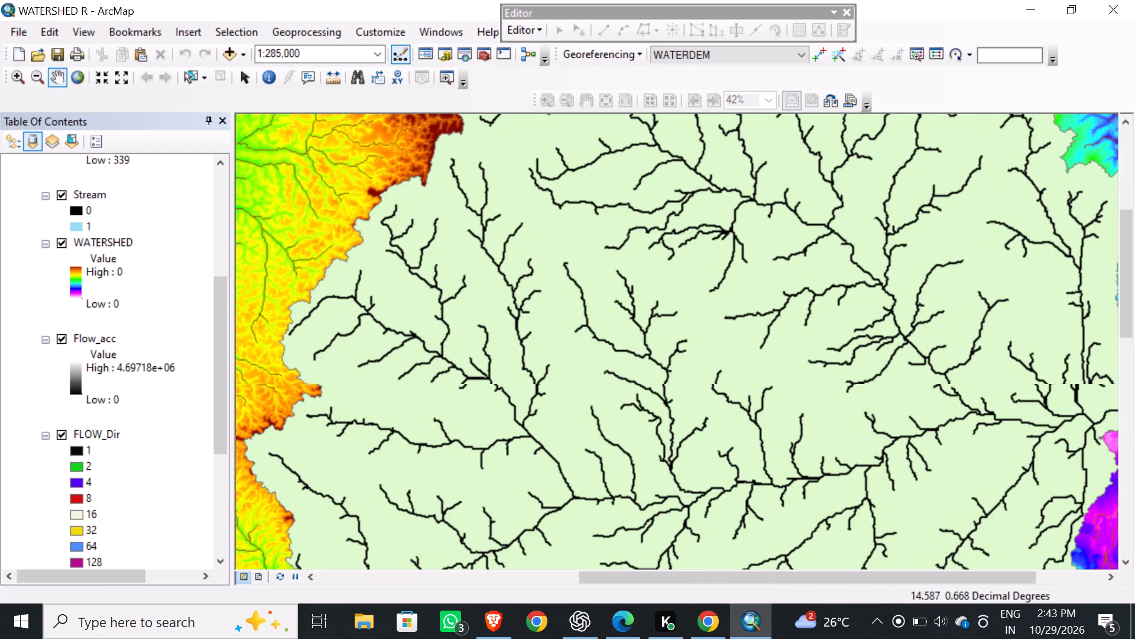
pyautogui.keyDown('ctrl'); pyautogui.scroll(-2, 609, 353); pyautogui.keyUp('ctrl')
pyautogui.keyDown('ctrl'); pyautogui.scroll(1, 609, 353); pyautogui.keyUp('ctrl')
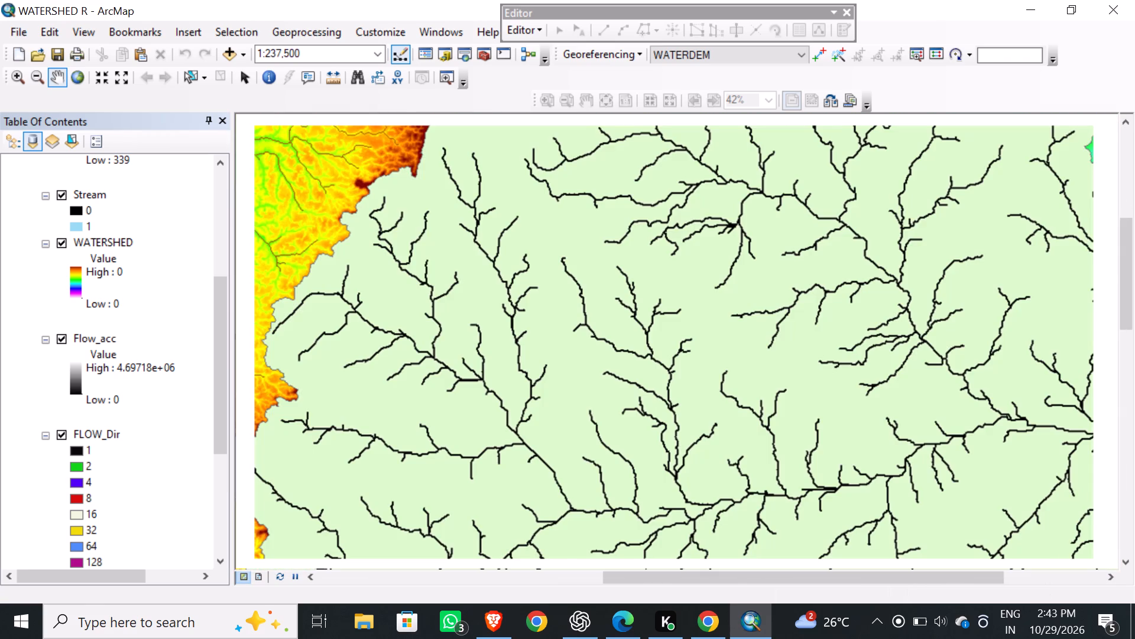
pyautogui.keyDown('ctrl'); pyautogui.scroll(2, 609, 353); pyautogui.keyUp('ctrl')
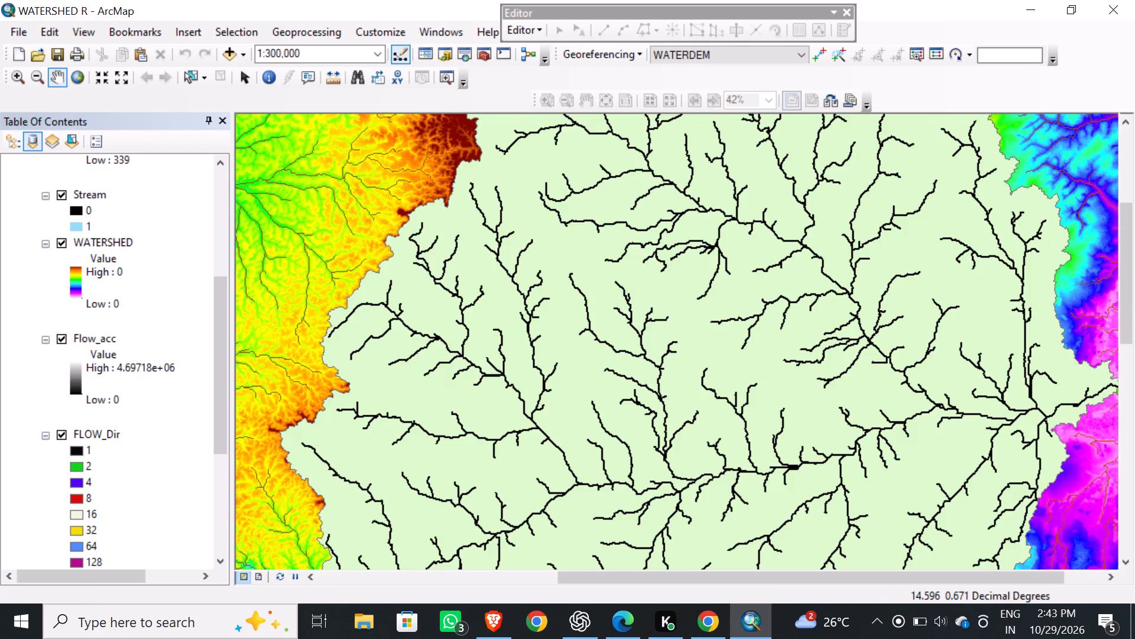
pyautogui.keyDown('ctrl'); pyautogui.scroll(1, 621, 348); pyautogui.keyUp('ctrl')
pyautogui.hscroll(1, 621, 348)
pyautogui.keyDown('ctrl'); pyautogui.scroll(1, 621, 348); pyautogui.keyUp('ctrl')
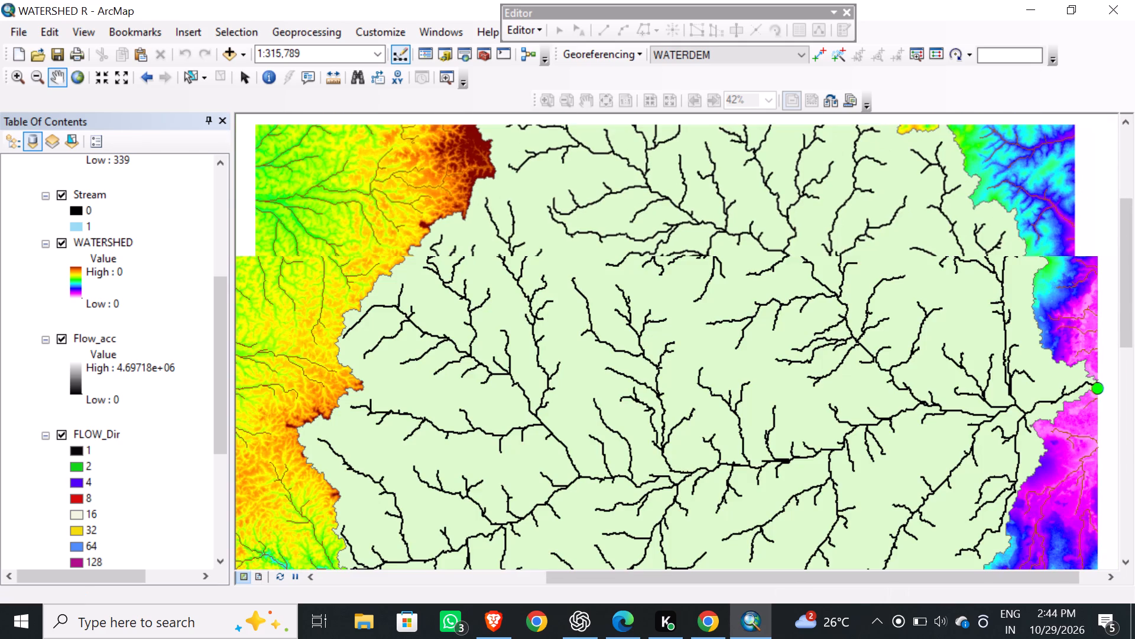
pyautogui.keyDown('ctrl'); pyautogui.scroll(1, 621, 348); pyautogui.keyUp('ctrl')
pyautogui.hscroll(1, 621, 348)
pyautogui.keyDown('ctrl'); pyautogui.scroll(-2, 621, 348); pyautogui.keyUp('ctrl')
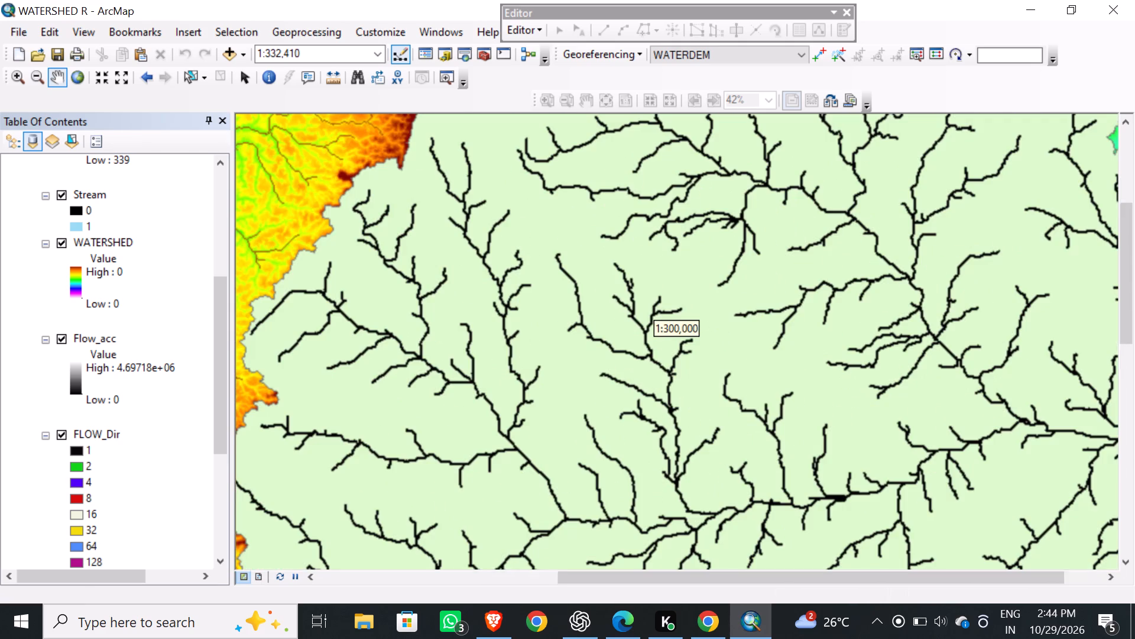
pyautogui.keyDown('ctrl'); pyautogui.scroll(-1, 621, 348); pyautogui.keyUp('ctrl')
pyautogui.keyDown('ctrl'); pyautogui.scroll(1, 621, 348); pyautogui.keyUp('ctrl')
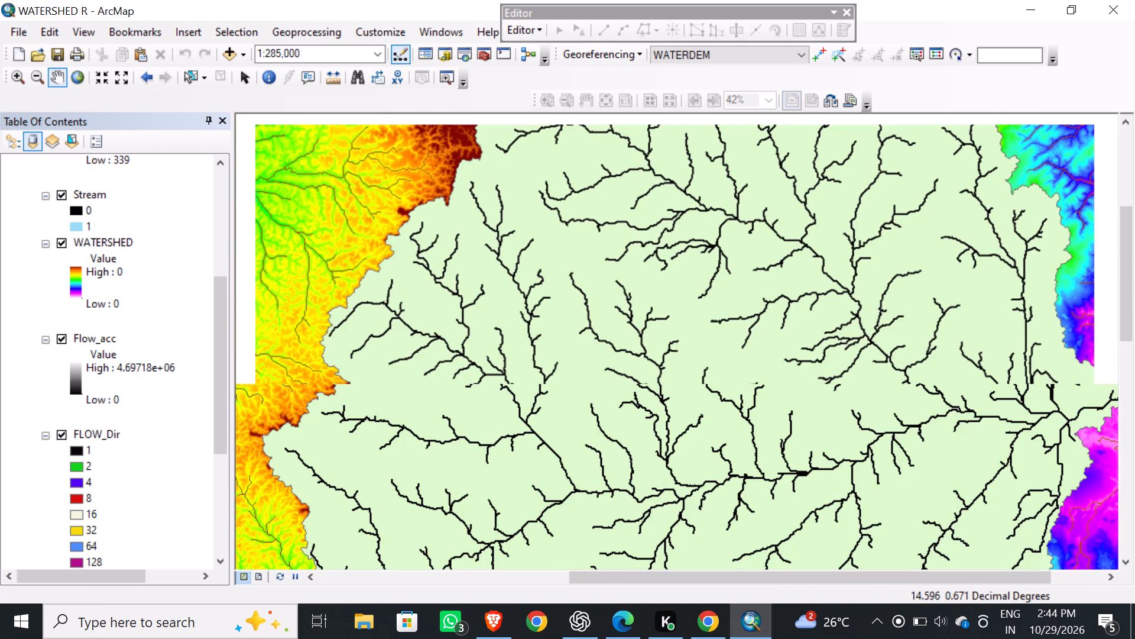
pyautogui.keyDown('ctrl'); pyautogui.scroll(6, 621, 348); pyautogui.keyUp('ctrl')
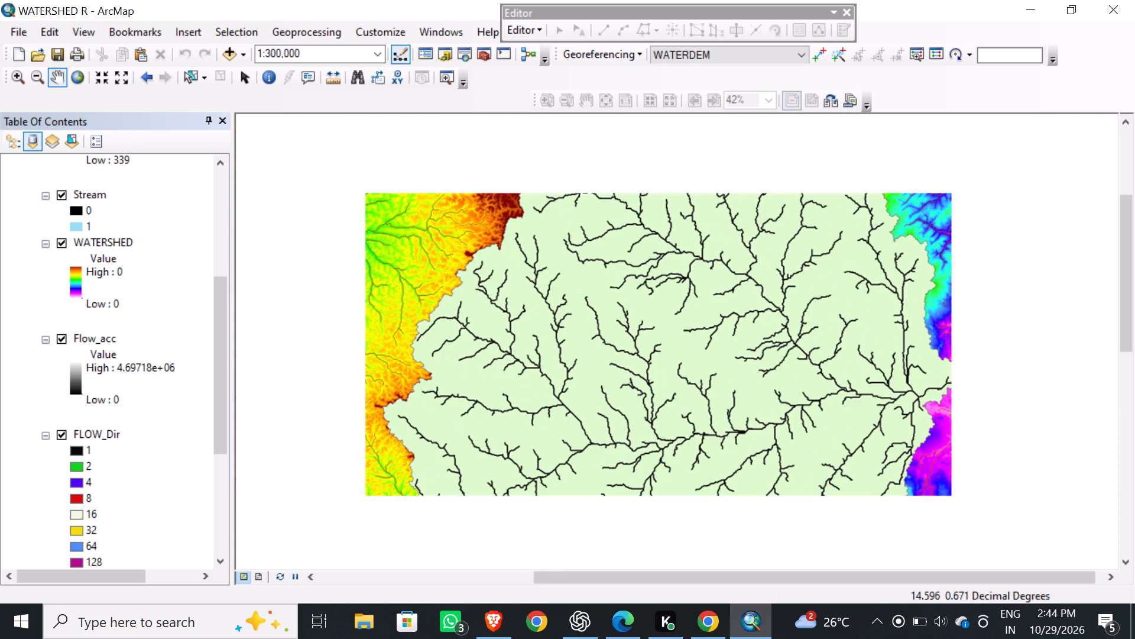
pyautogui.keyDown('ctrl'); pyautogui.scroll(1, 621, 348); pyautogui.keyUp('ctrl')
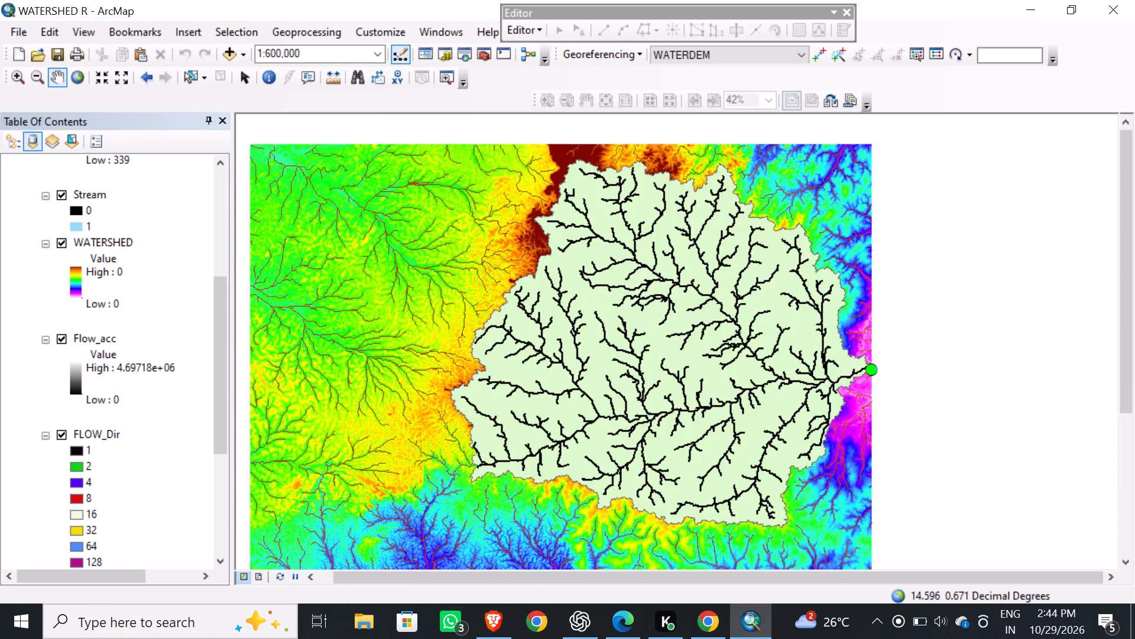
pyautogui.keyDown('ctrl'); pyautogui.scroll(1, 621, 348); pyautogui.keyUp('ctrl')
pyautogui.hscroll(1, 621, 348)
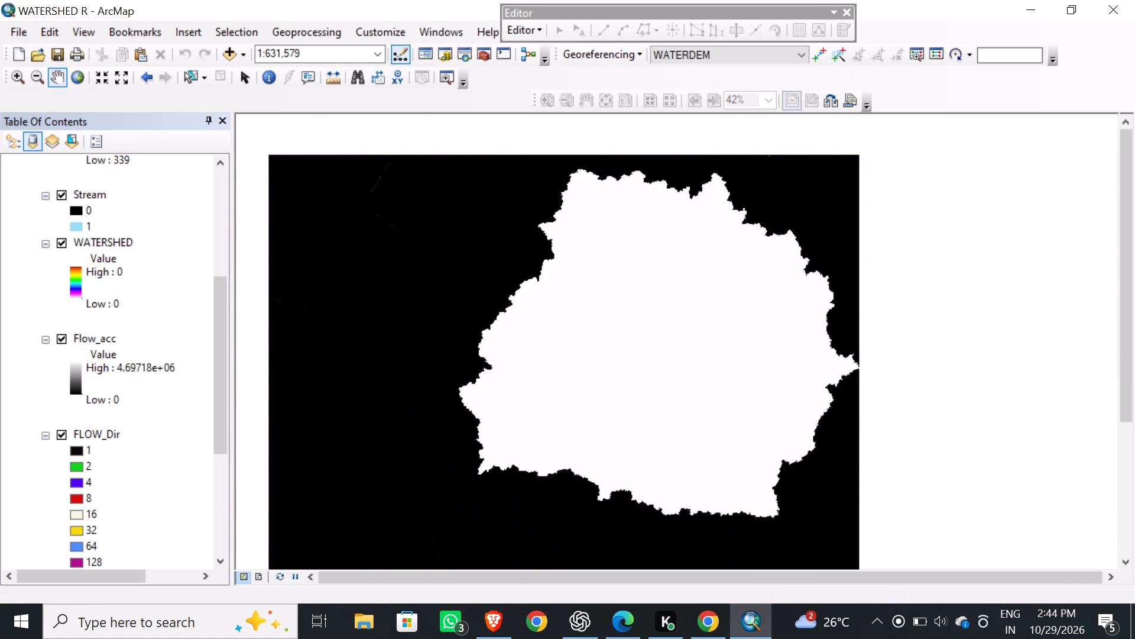
pyautogui.keyDown('ctrl'); pyautogui.scroll(1, 621, 348); pyautogui.keyUp('ctrl')
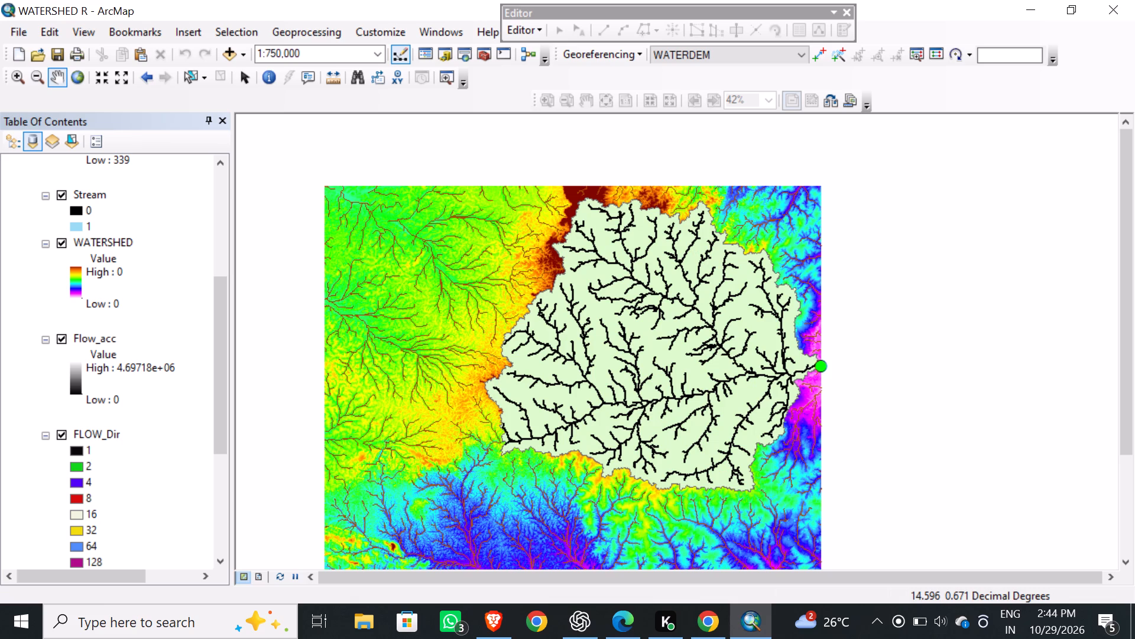
pyautogui.click(621, 348)
pyautogui.keyDown('ctrl'); pyautogui.scroll(1, 621, 348); pyautogui.keyUp('ctrl')
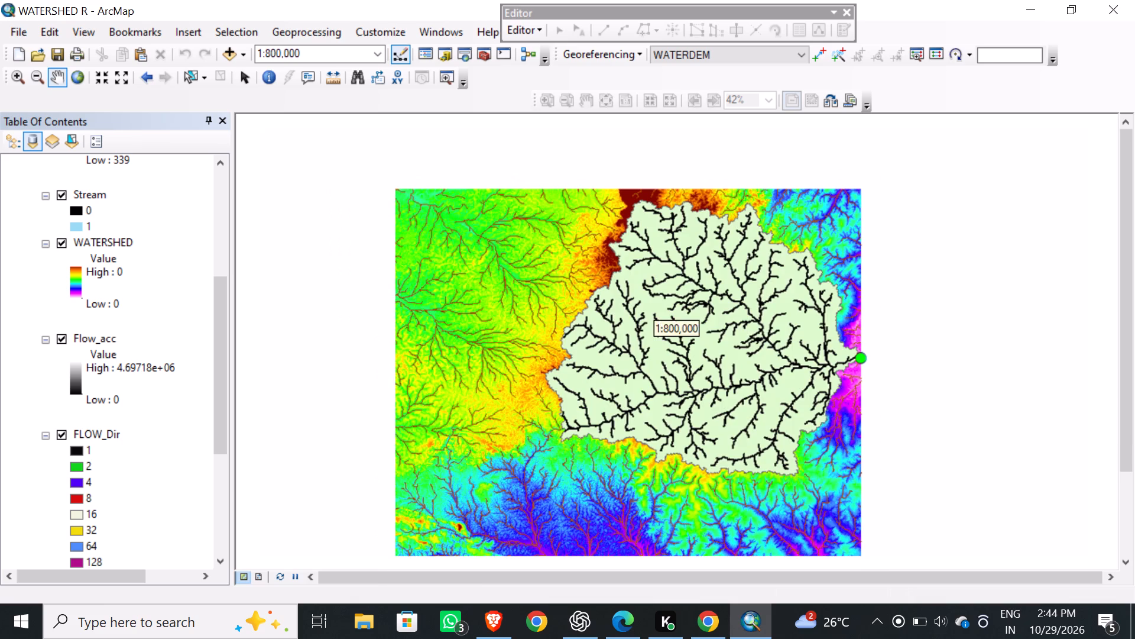
pyautogui.keyDown('ctrl'); pyautogui.scroll(2, 621, 348); pyautogui.keyUp('ctrl')
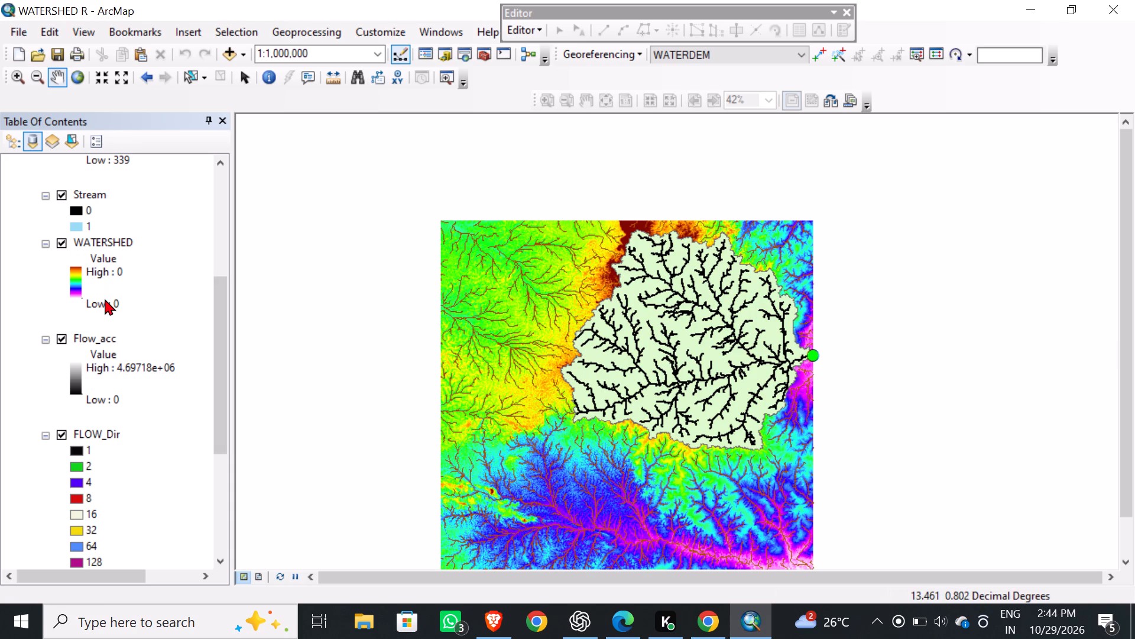
# Toggle the STREAM V and WSTREAM layers off and back on to compare the two stream networks.
pyautogui.scroll(3, 105, 299)
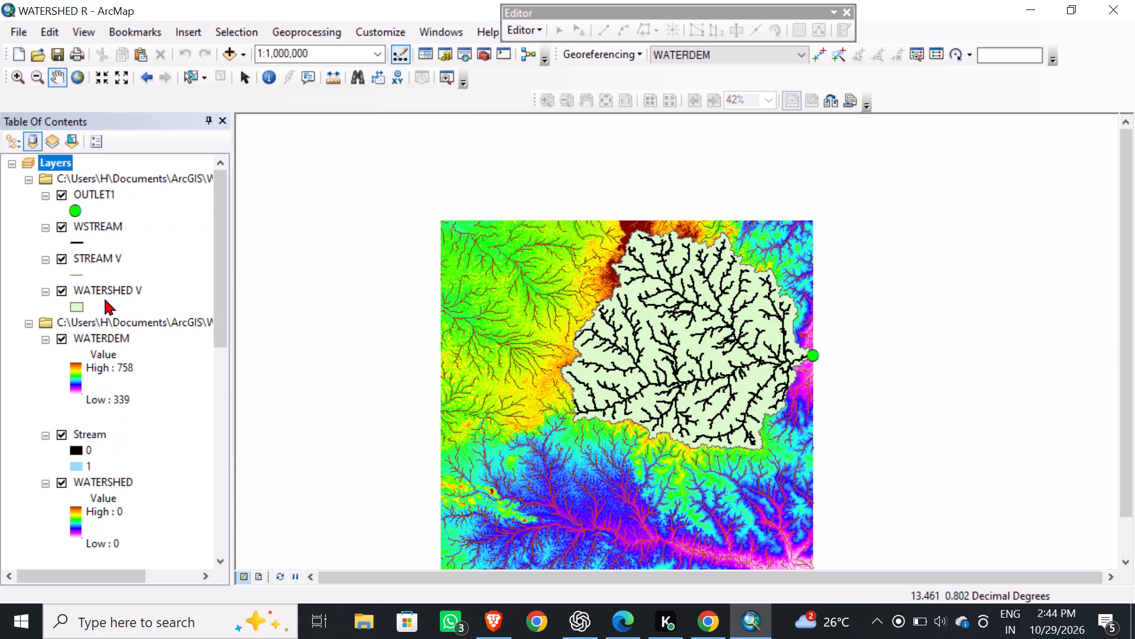
pyautogui.scroll(1, 105, 299)
pyautogui.click(61, 256)
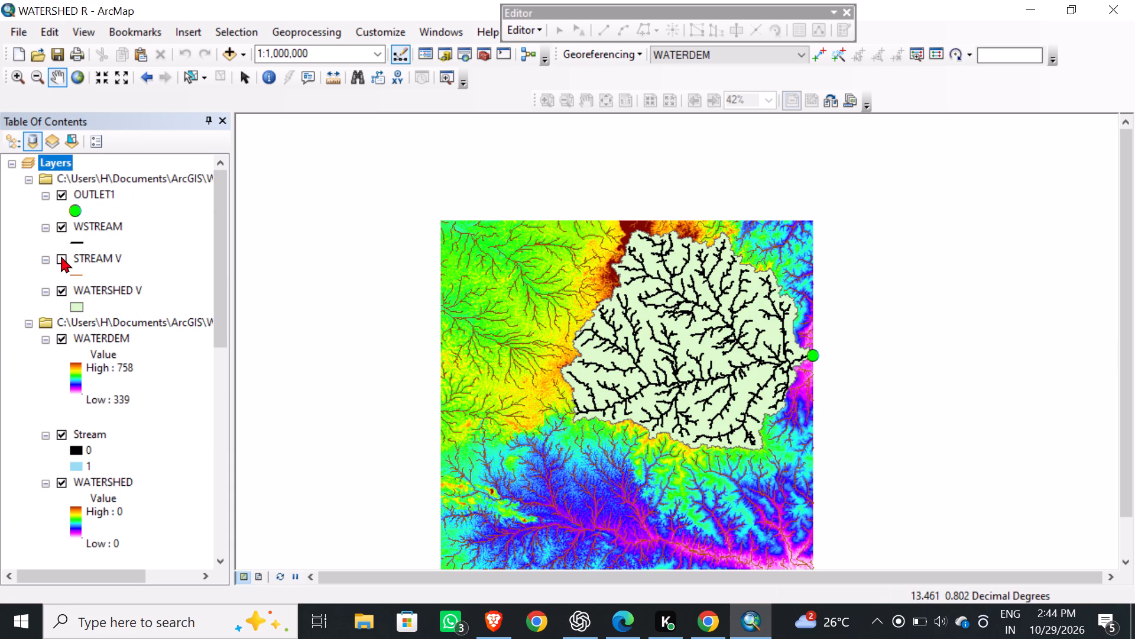
pyautogui.click(61, 256)
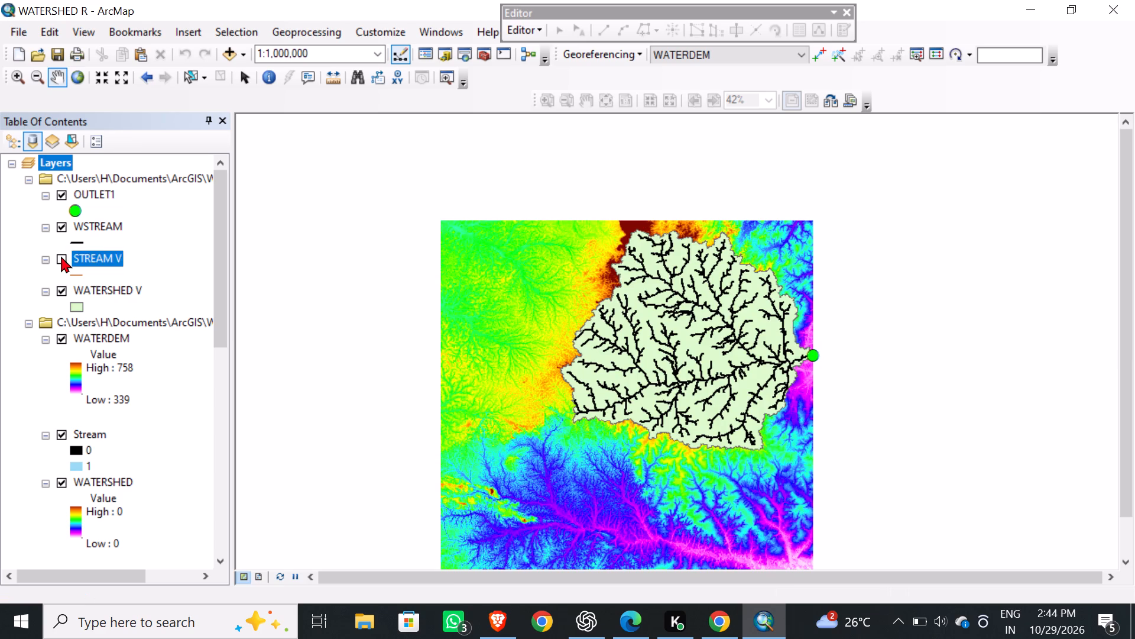
pyautogui.click(62, 227)
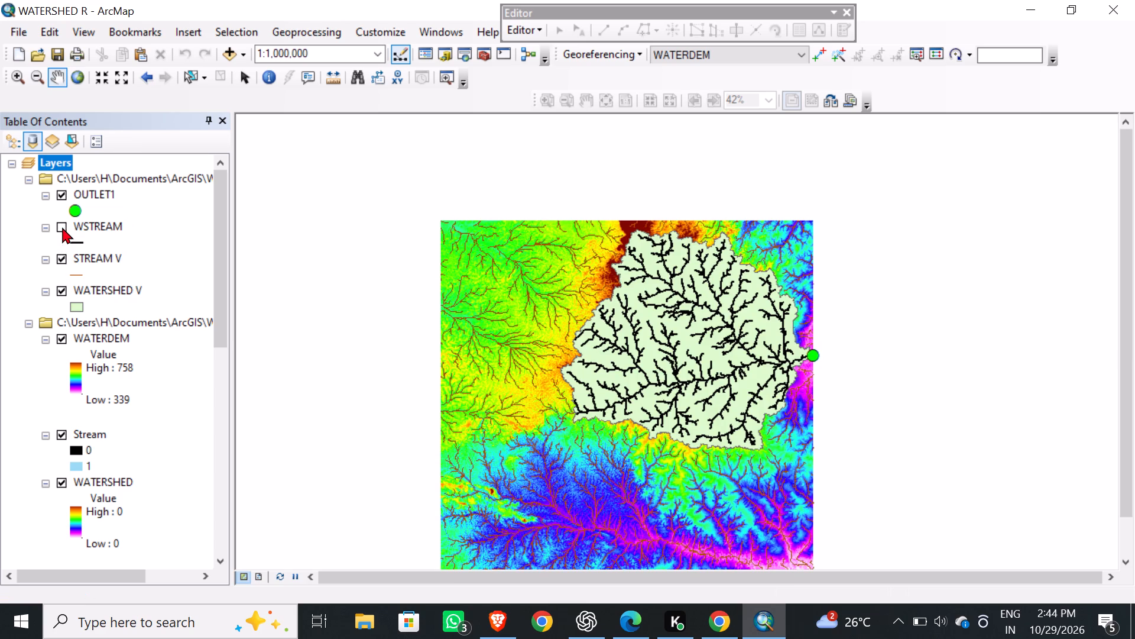
pyautogui.click(62, 227)
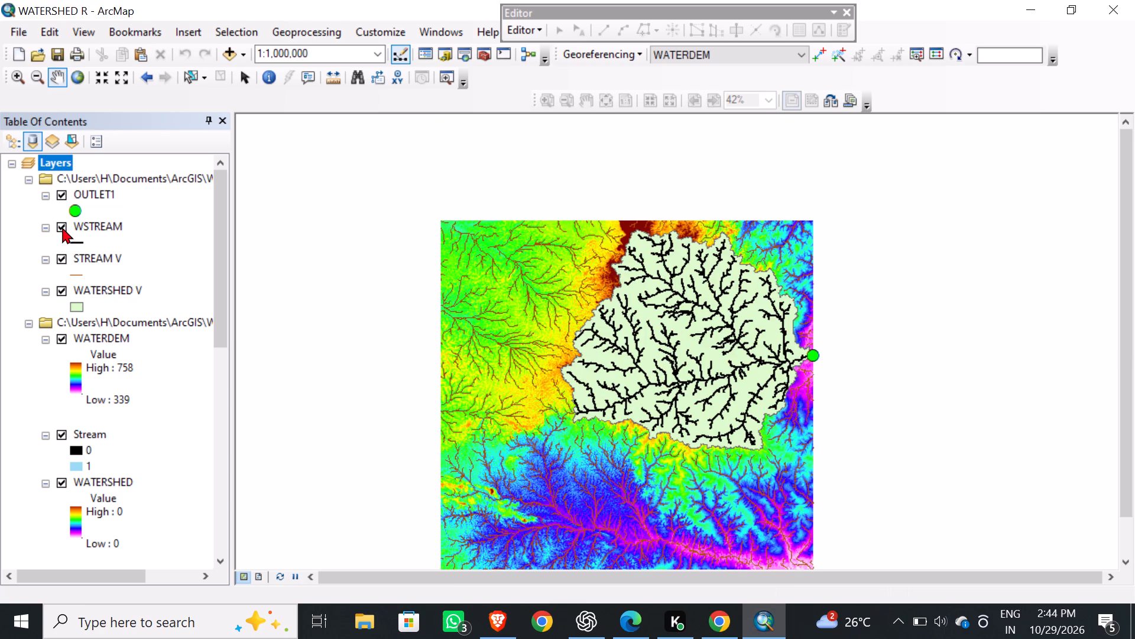
pyautogui.click(62, 227)
pyautogui.click(62, 227)
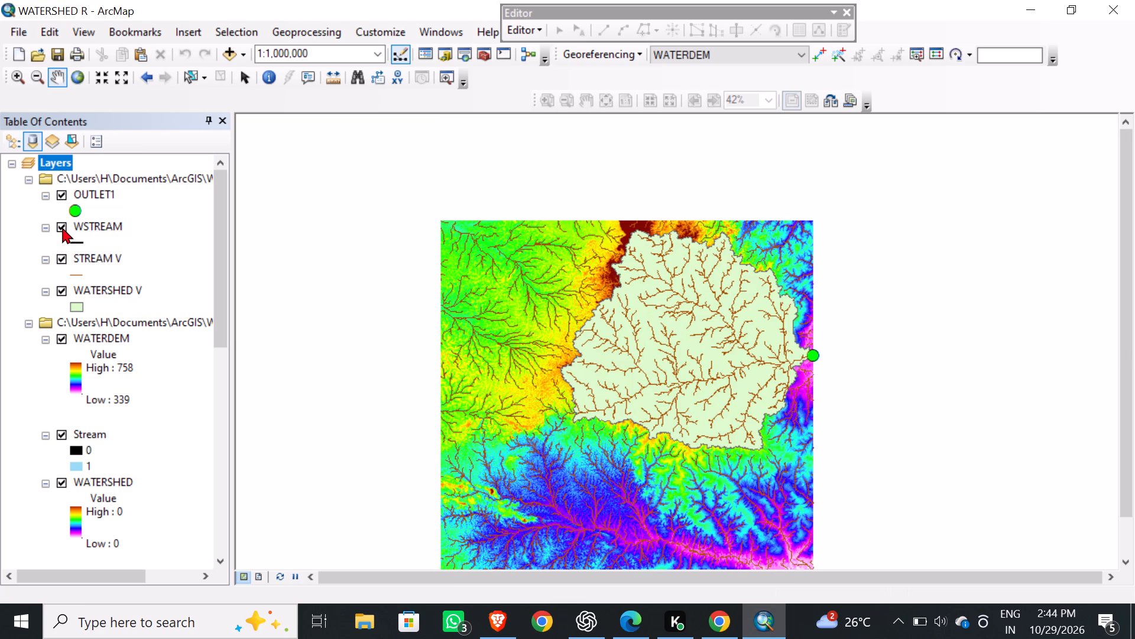
# Restyle the WSTREAM layer with the River line symbol at a width of 2.
pyautogui.click(73, 240)
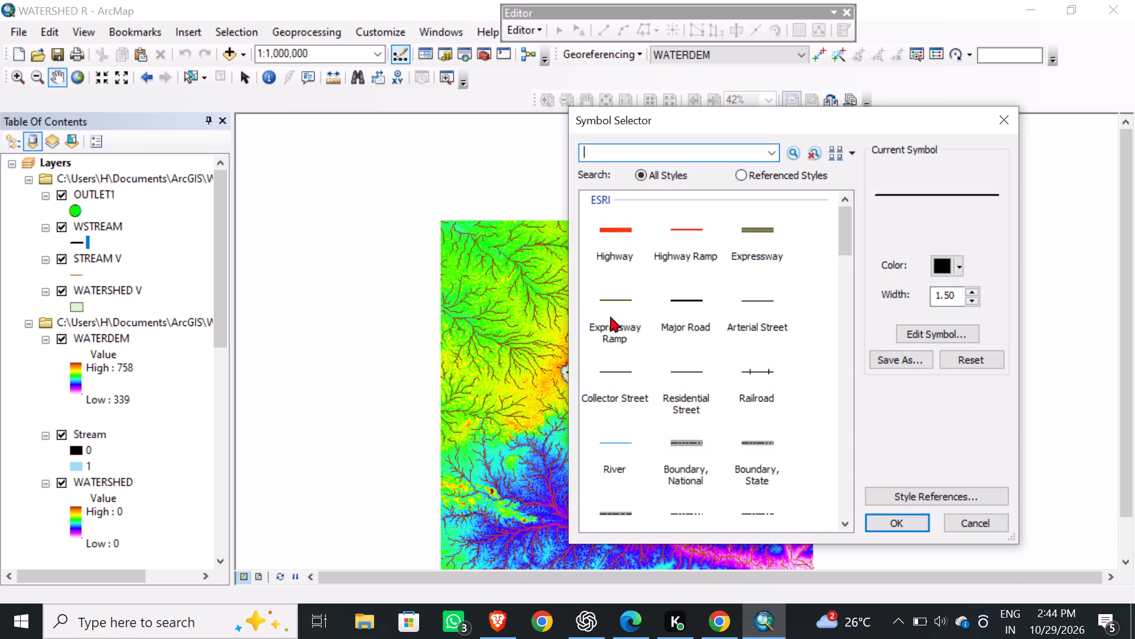
pyautogui.scroll(-6, 729, 366)
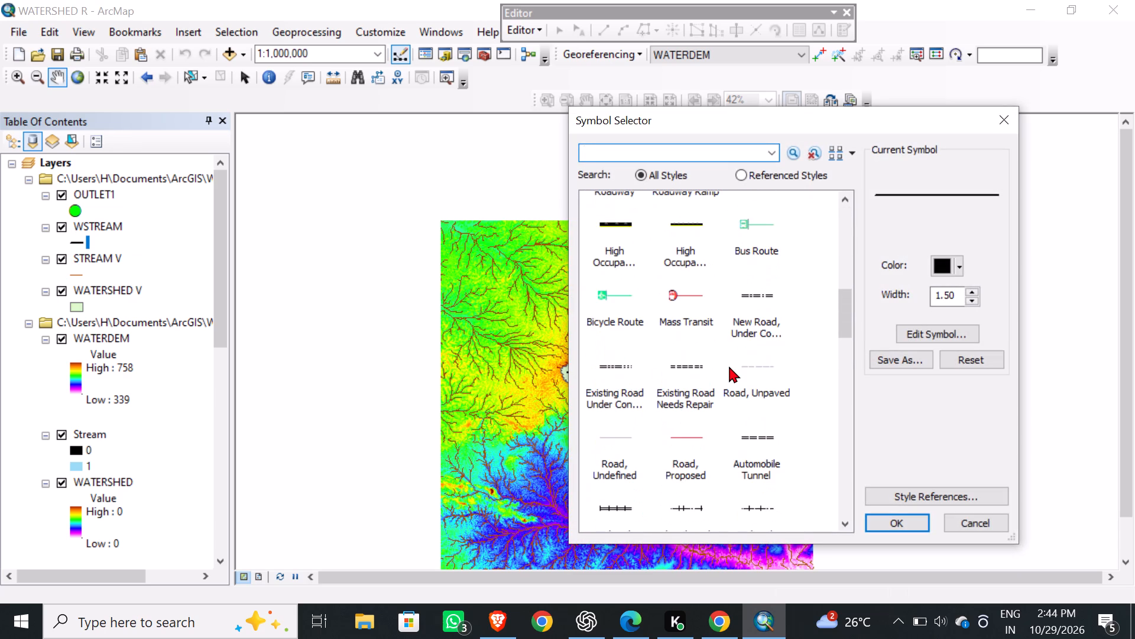
pyautogui.scroll(2, 729, 366)
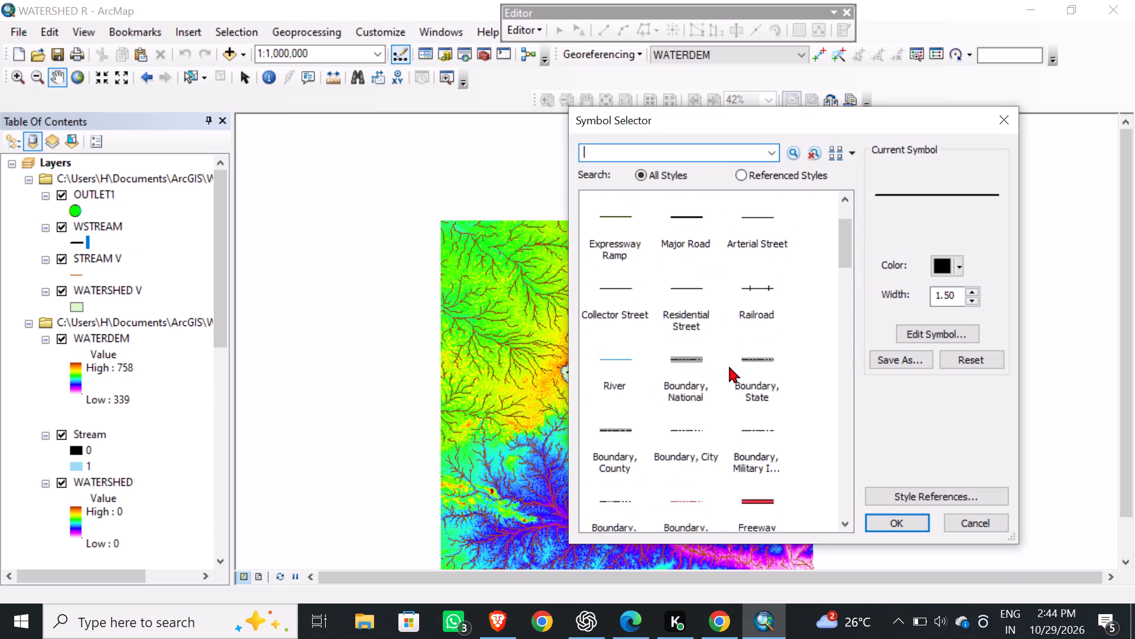
pyautogui.scroll(3, 729, 366)
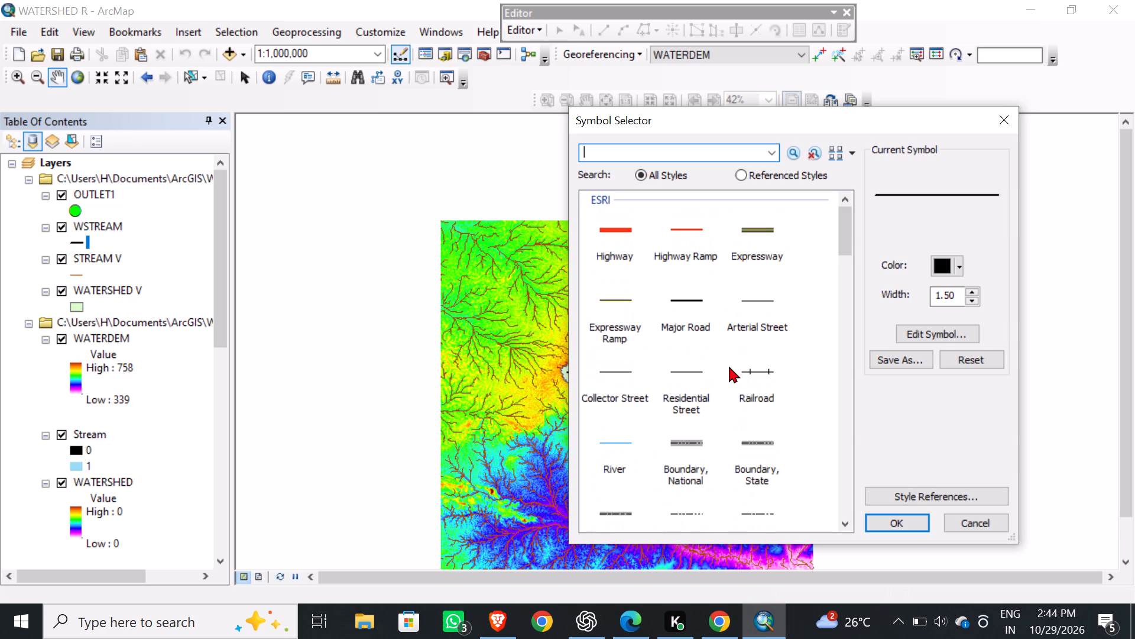
pyautogui.click(611, 444)
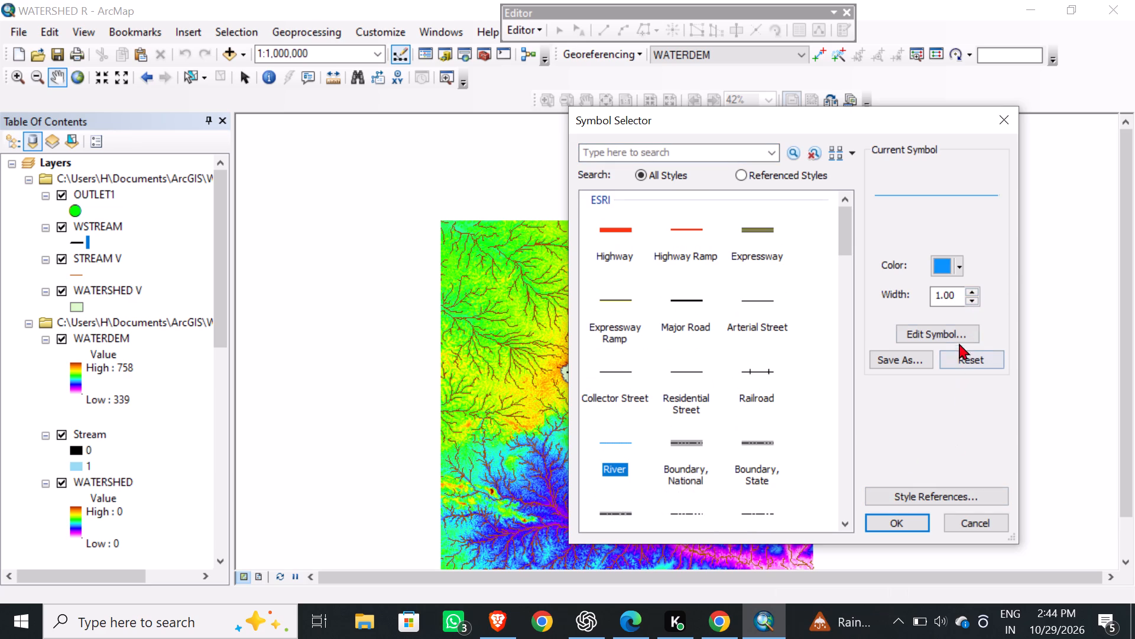
pyautogui.click(975, 300)
pyautogui.click(974, 290)
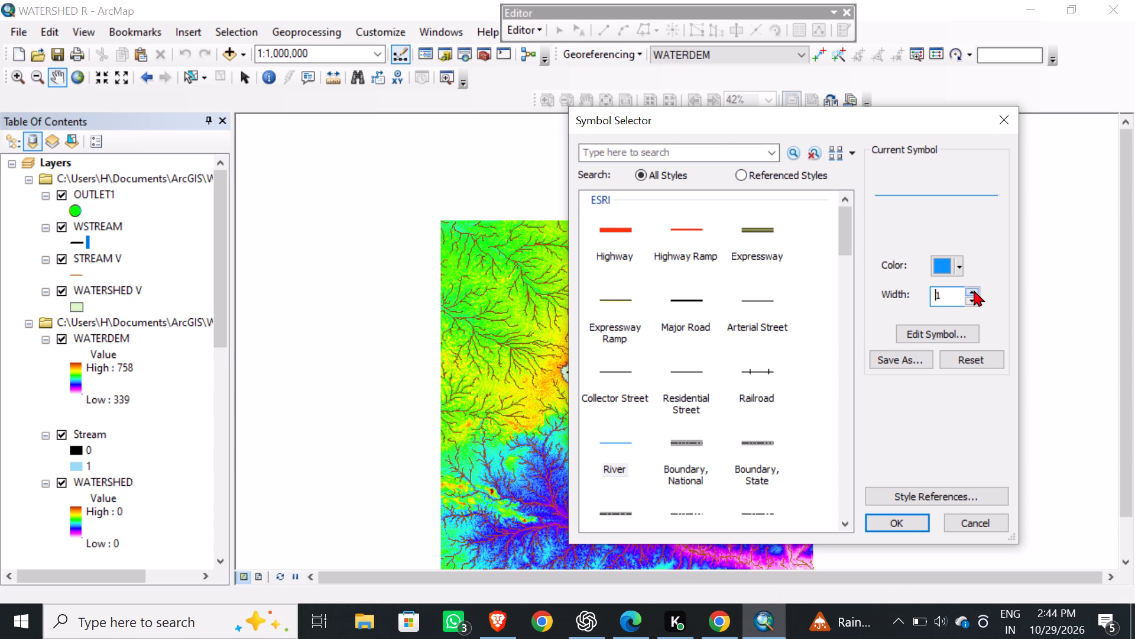
pyautogui.click(974, 290)
pyautogui.click(974, 290)
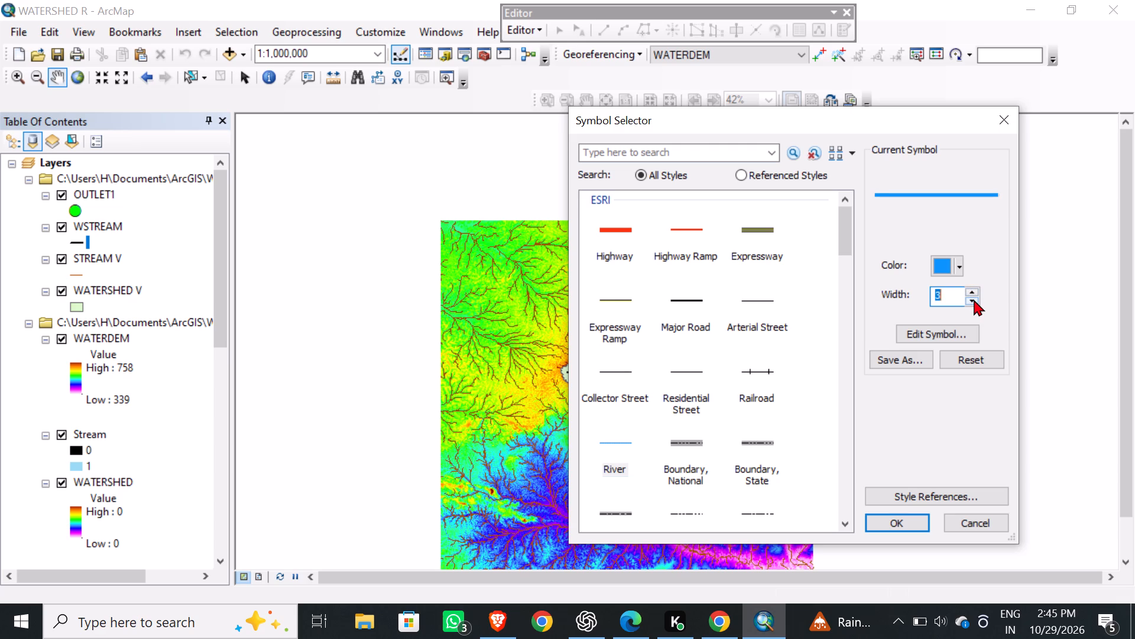
pyautogui.click(974, 299)
pyautogui.click(904, 524)
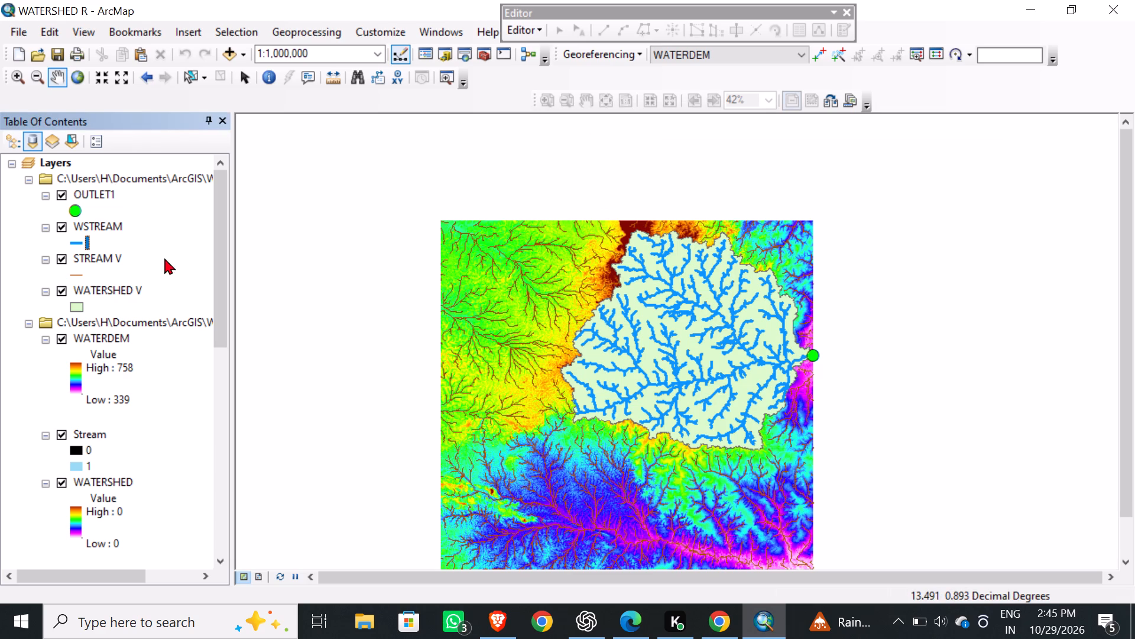
# Set the WSTREAM layer's line width to 1.
pyautogui.click(78, 242)
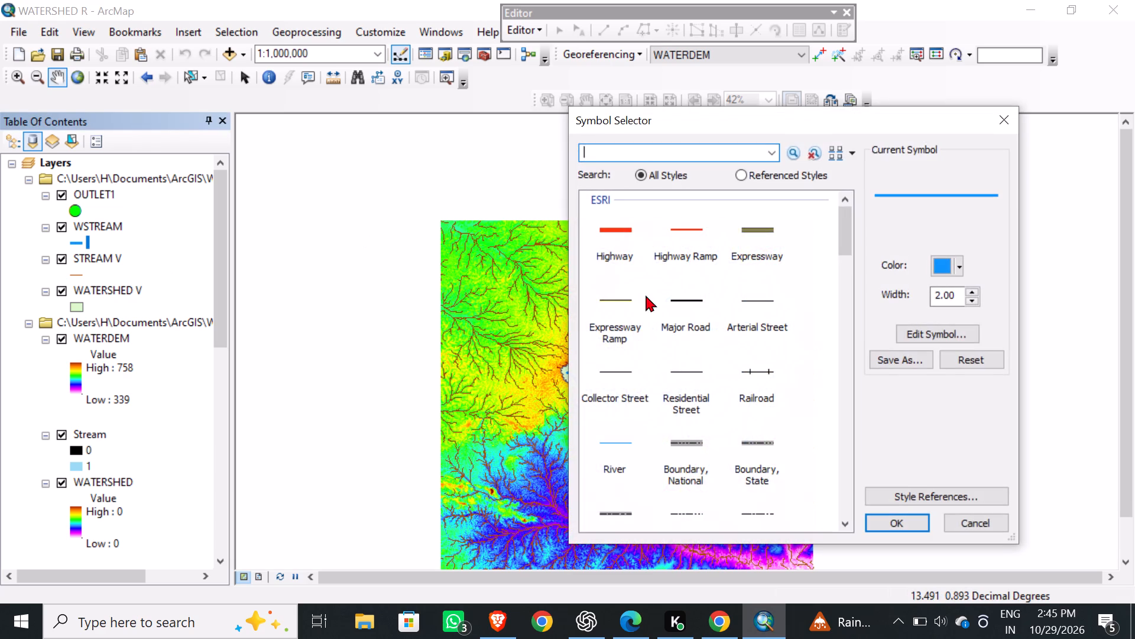
pyautogui.click(971, 292)
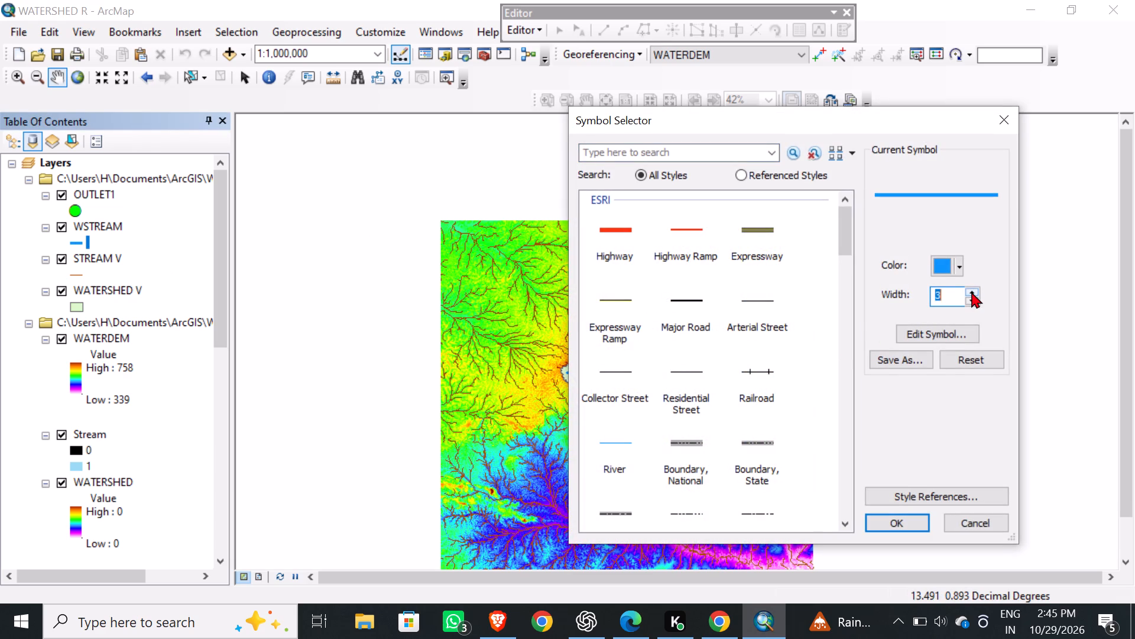
pyautogui.click(974, 298)
pyautogui.click(974, 298)
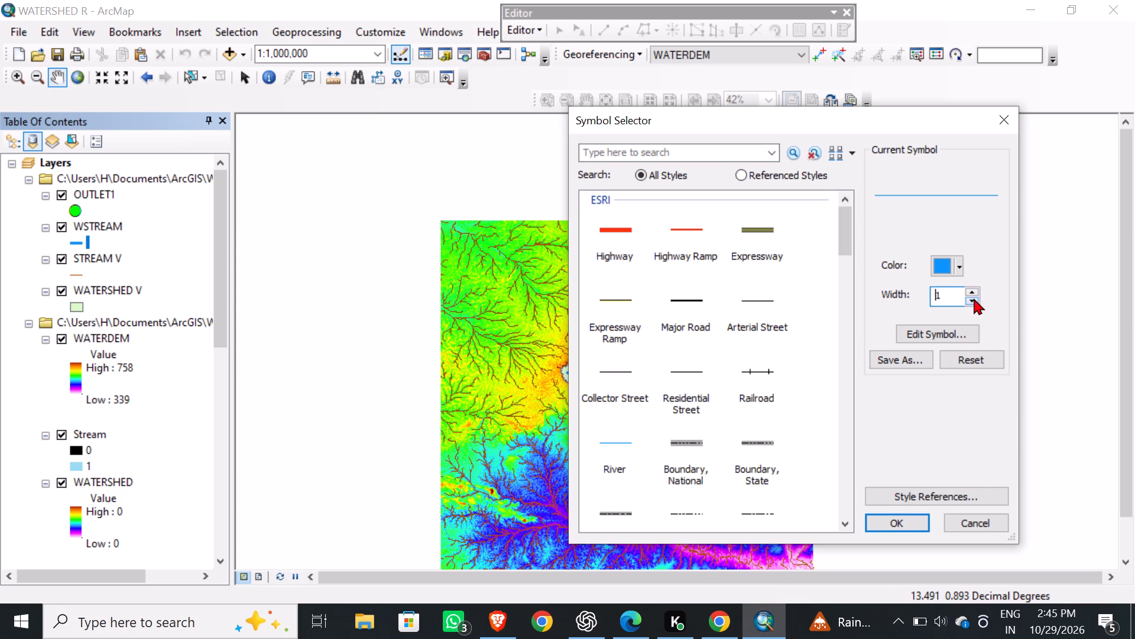
pyautogui.click(896, 521)
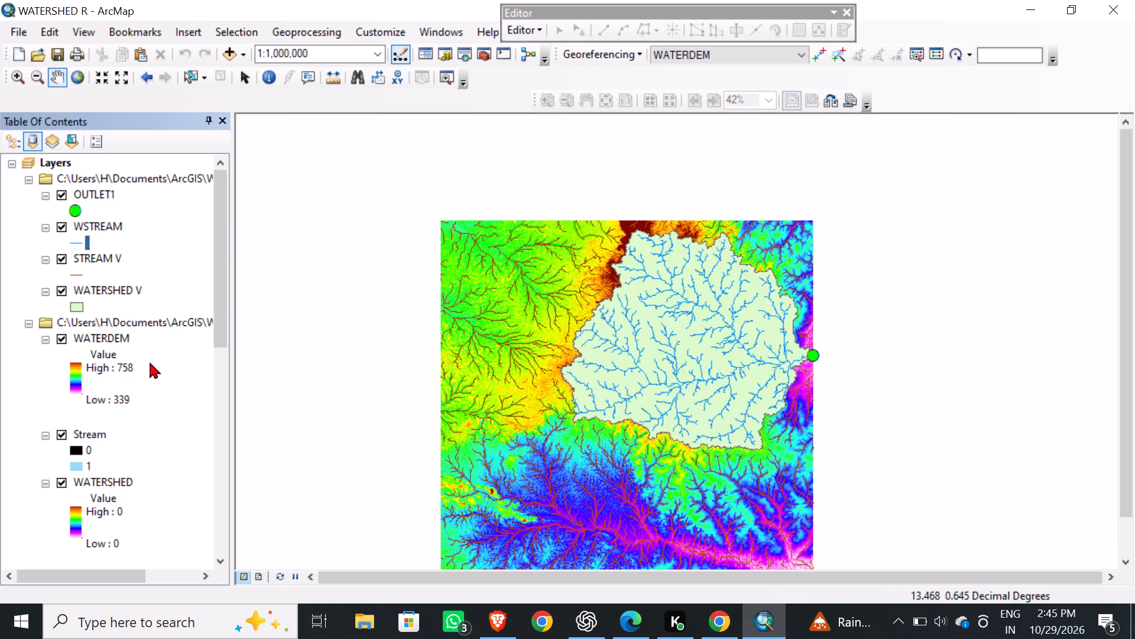
# Toggle the OUTLET1 layer and the WATERSHED V layer off and back on to check what each one covers.
pyautogui.click(453, 370)
pyautogui.scroll(1, 453, 370)
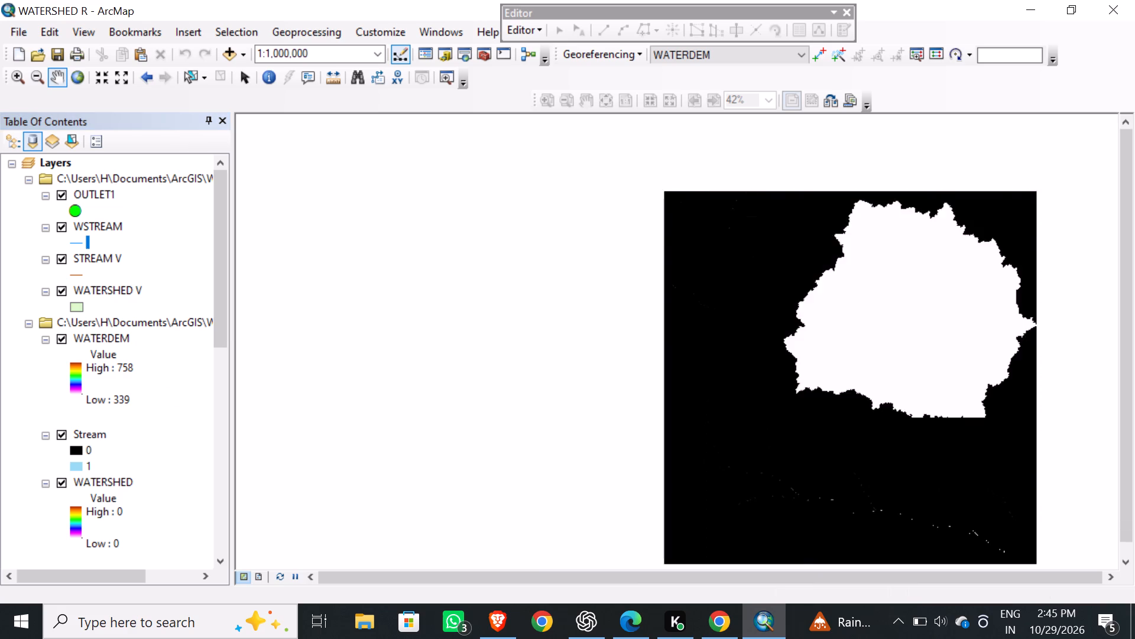
pyautogui.scroll(1, 453, 370)
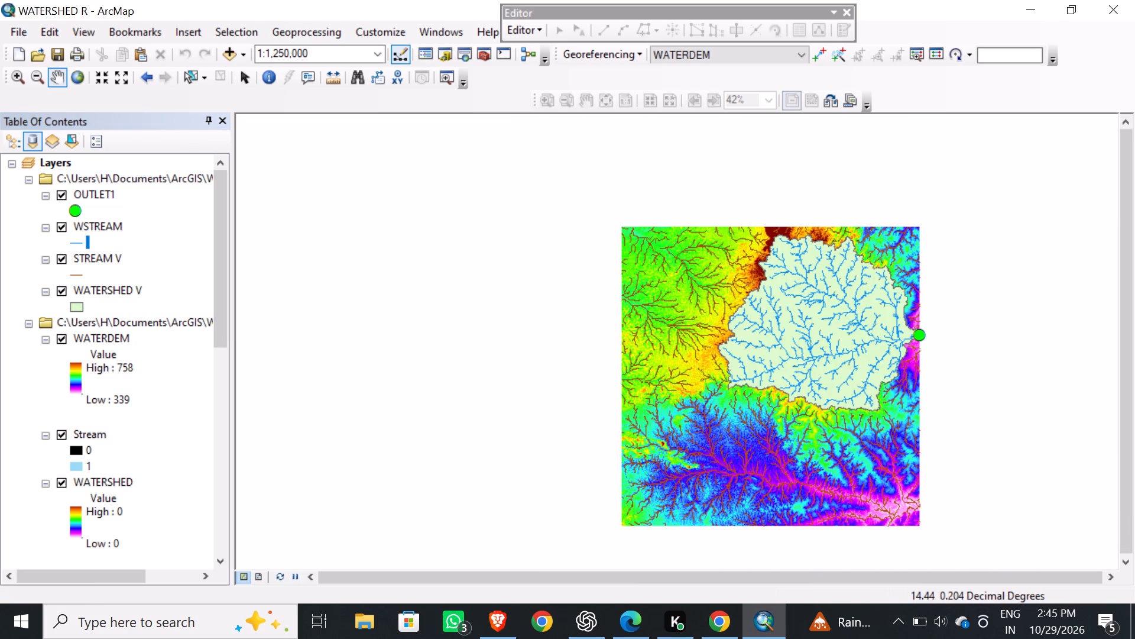
pyautogui.click(60, 194)
pyautogui.click(60, 194)
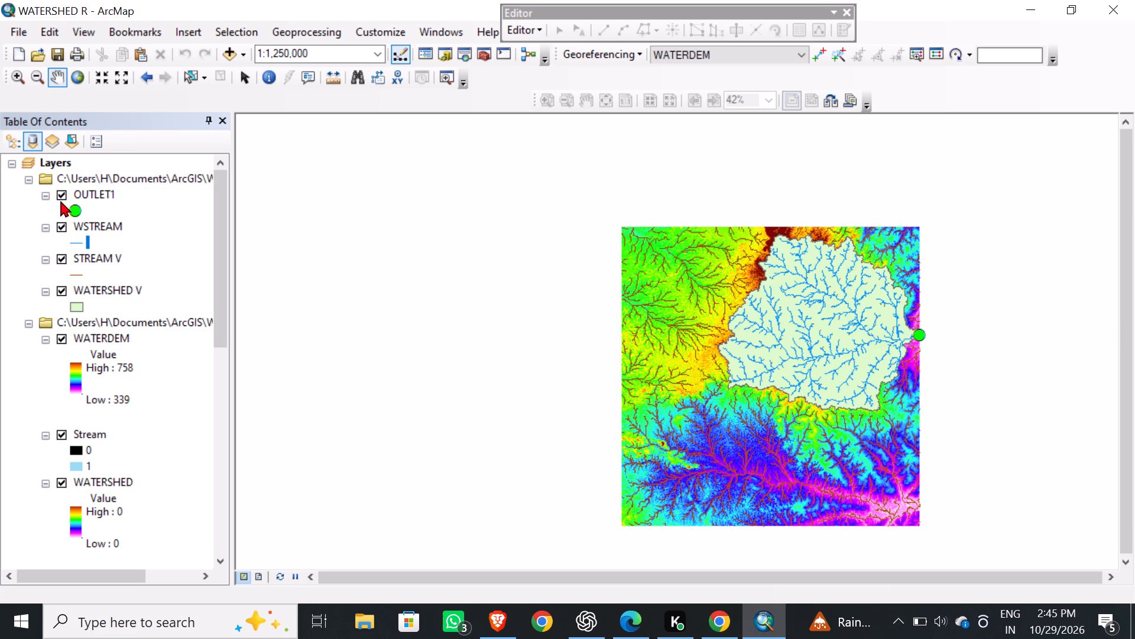
pyautogui.click(60, 290)
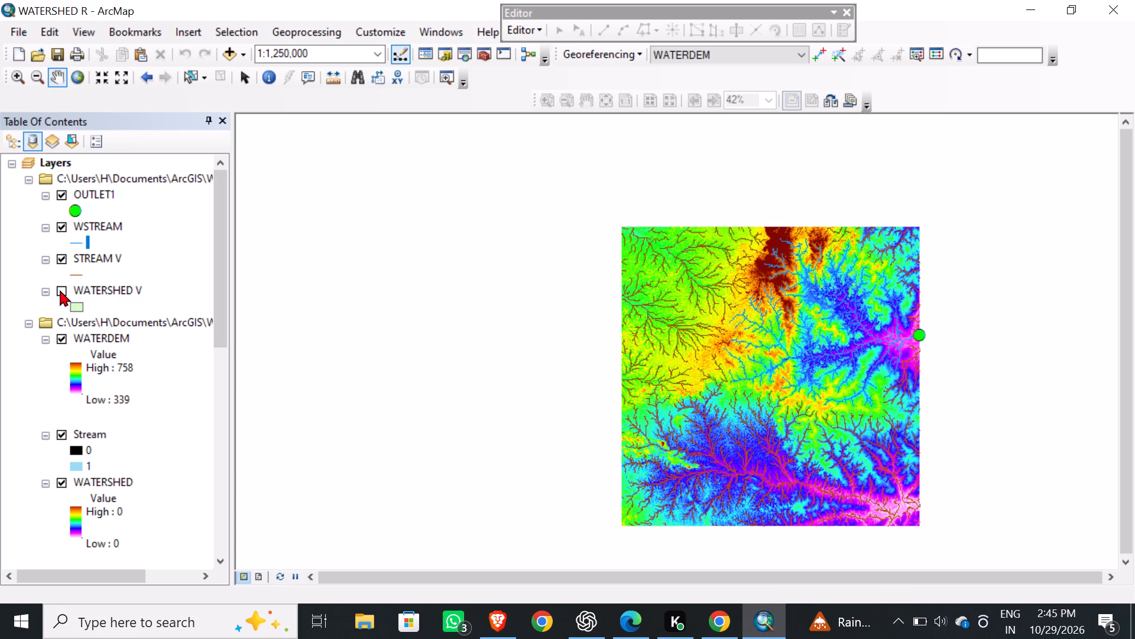
pyautogui.click(60, 290)
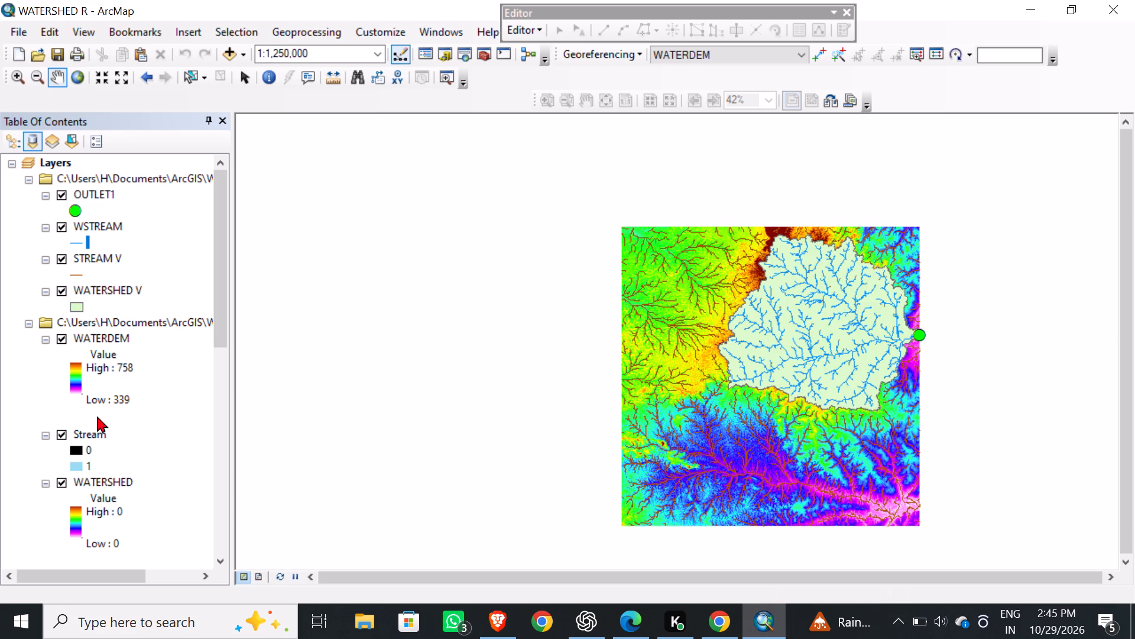
# Turn on the FILL layer.
pyautogui.scroll(-5, 97, 416)
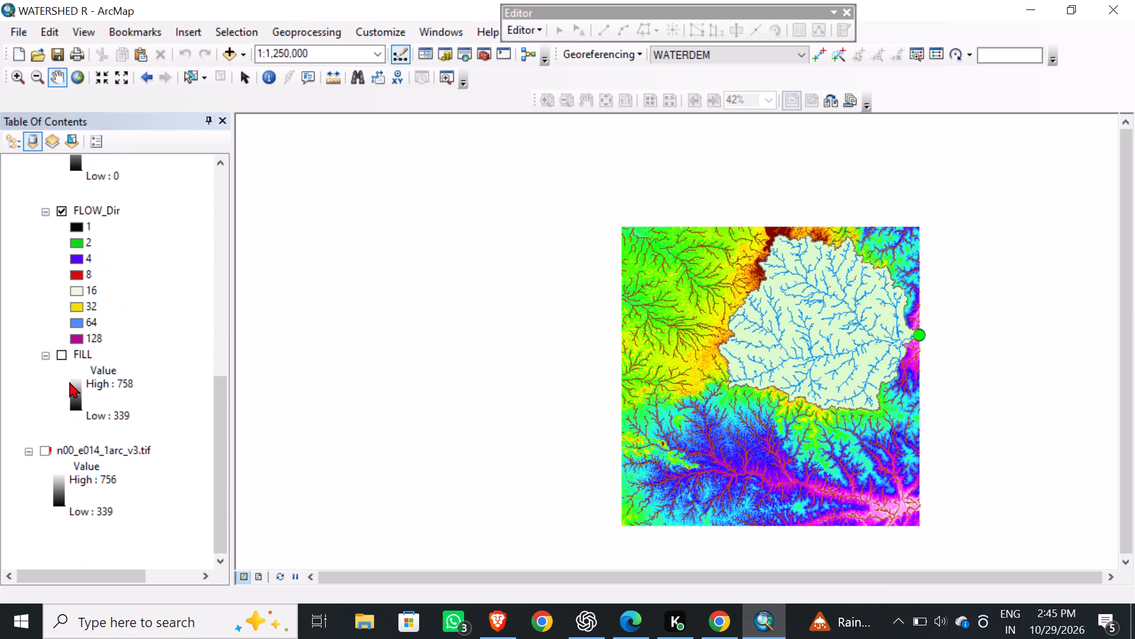
pyautogui.click(63, 349)
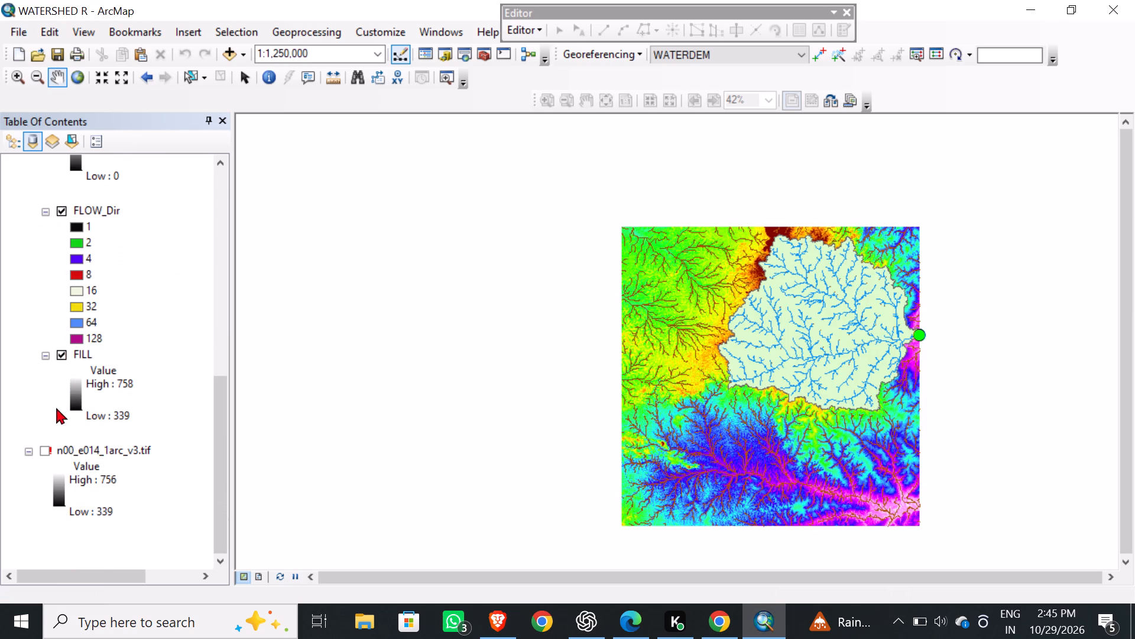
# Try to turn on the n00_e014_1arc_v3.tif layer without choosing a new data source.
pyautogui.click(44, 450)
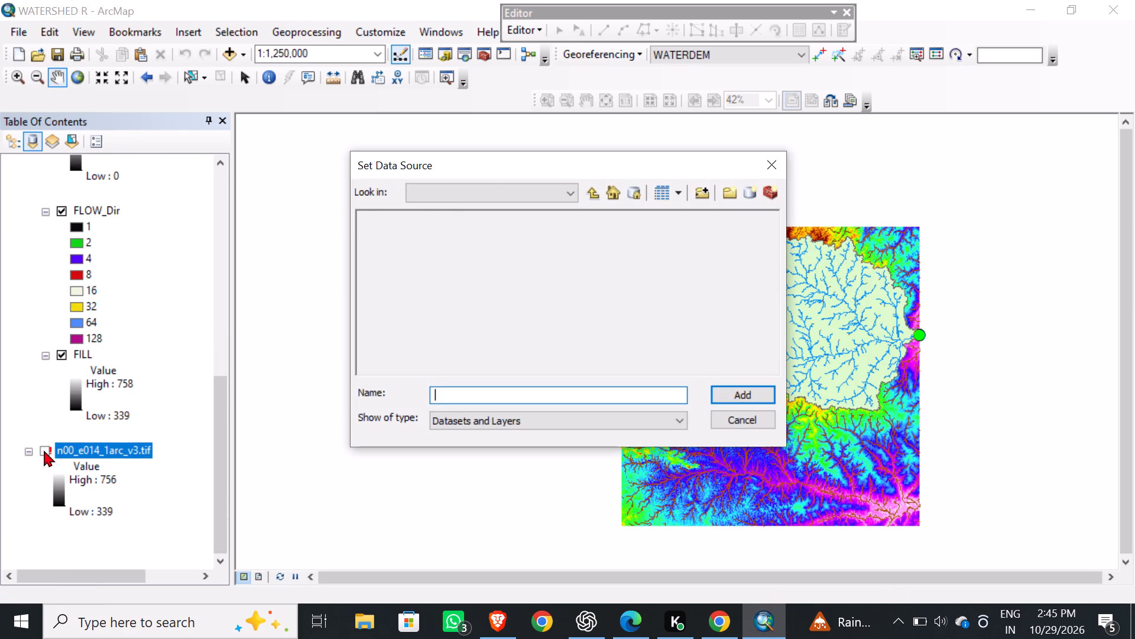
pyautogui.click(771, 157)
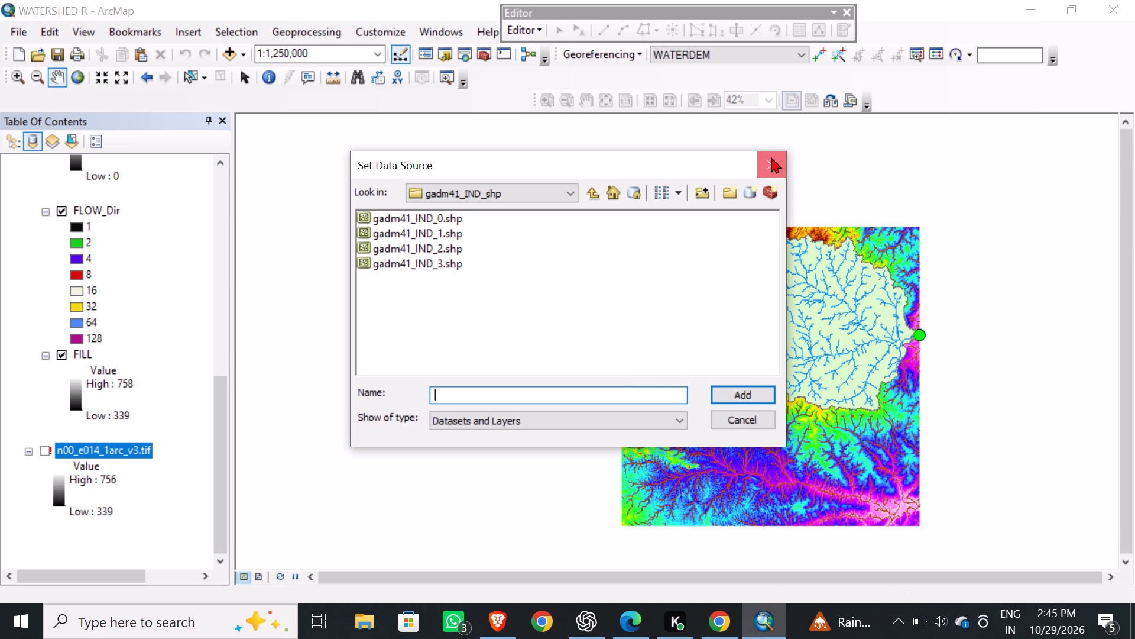
# Switch the map to layout view and examine the page with its data frame, legend, north arrow and scale bar.
pyautogui.scroll(7, 96, 312)
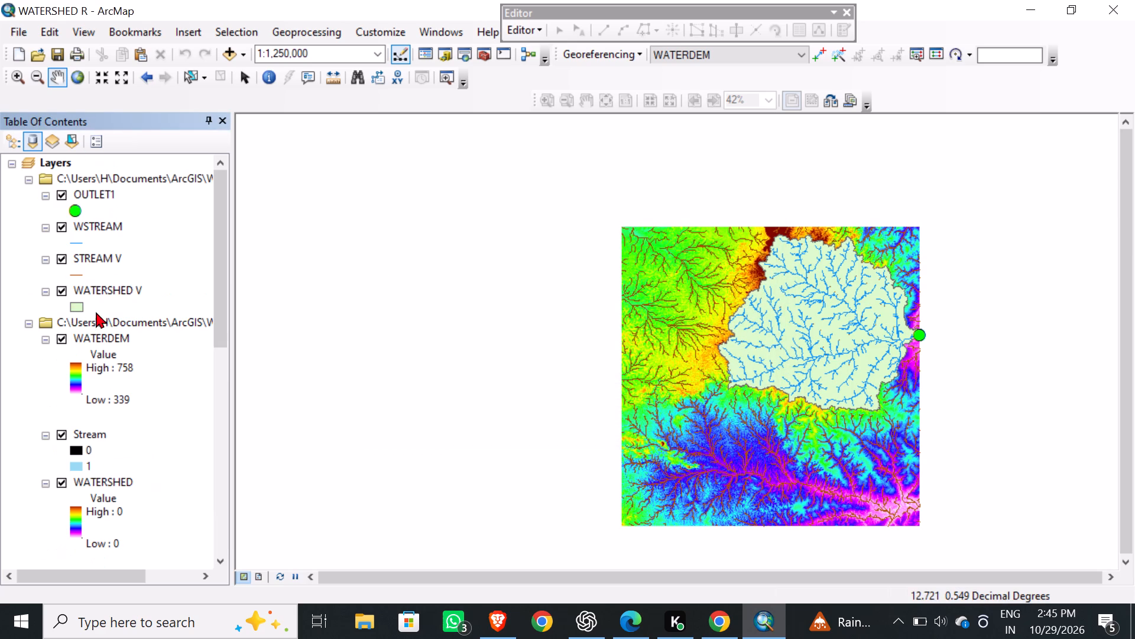
pyautogui.scroll(5, 96, 312)
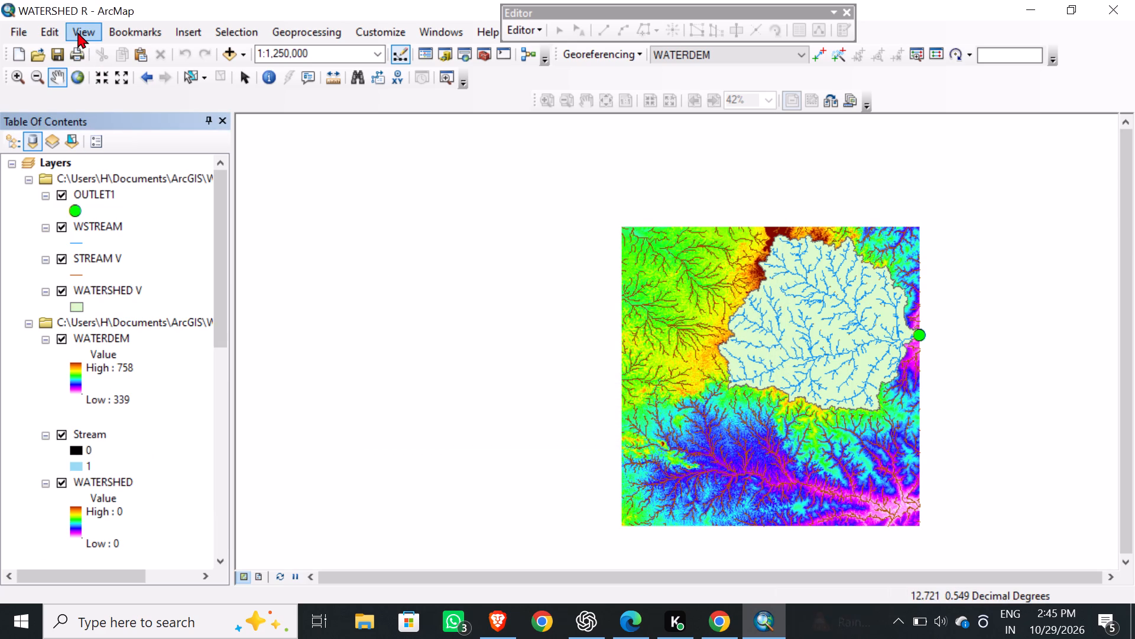
pyautogui.click(77, 32)
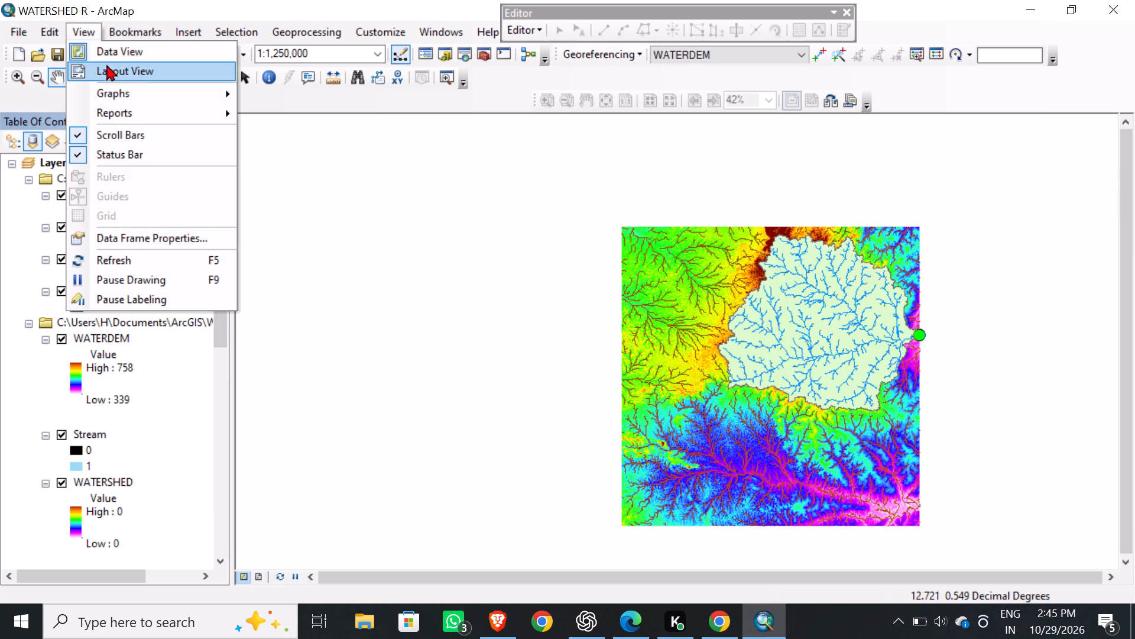
pyautogui.click(106, 66)
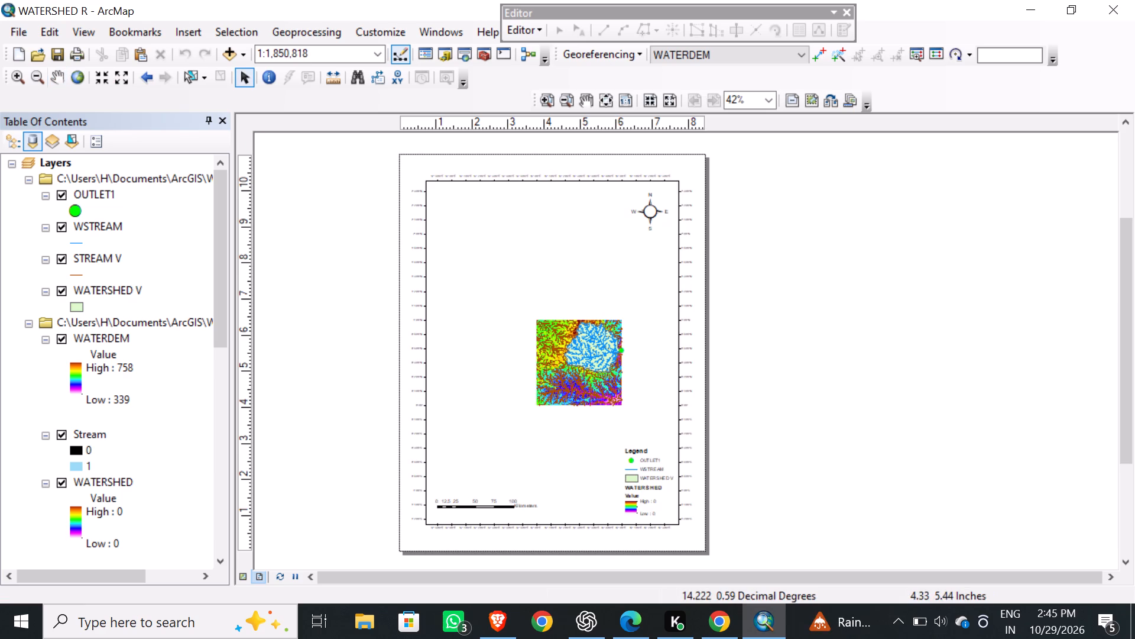
pyautogui.click(560, 357)
pyautogui.click(572, 373)
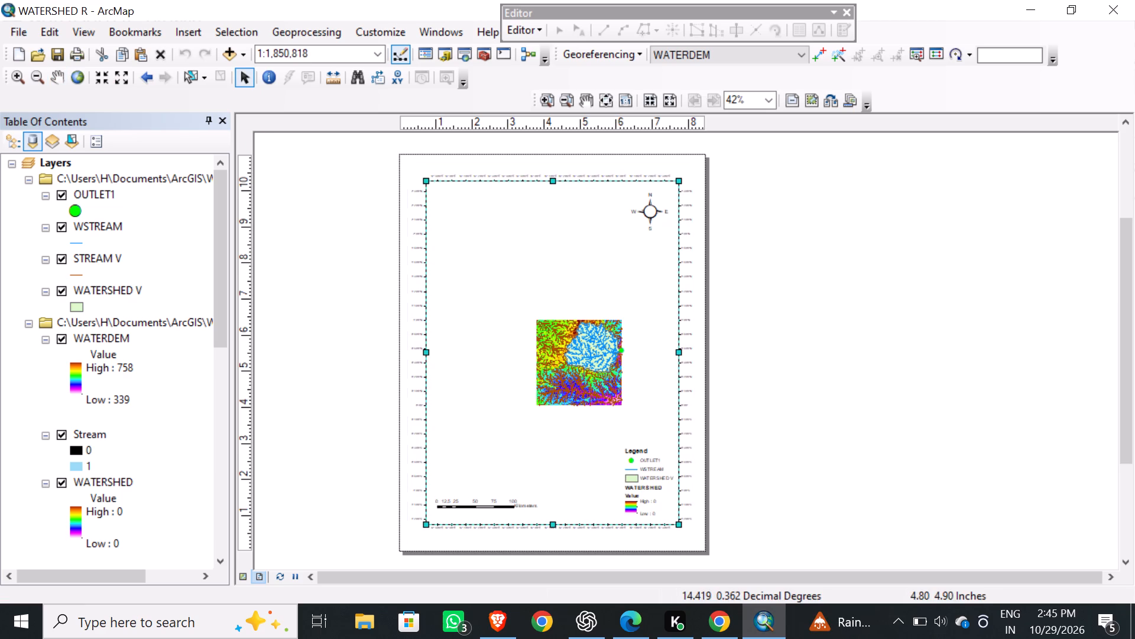
pyautogui.scroll(1, 572, 373)
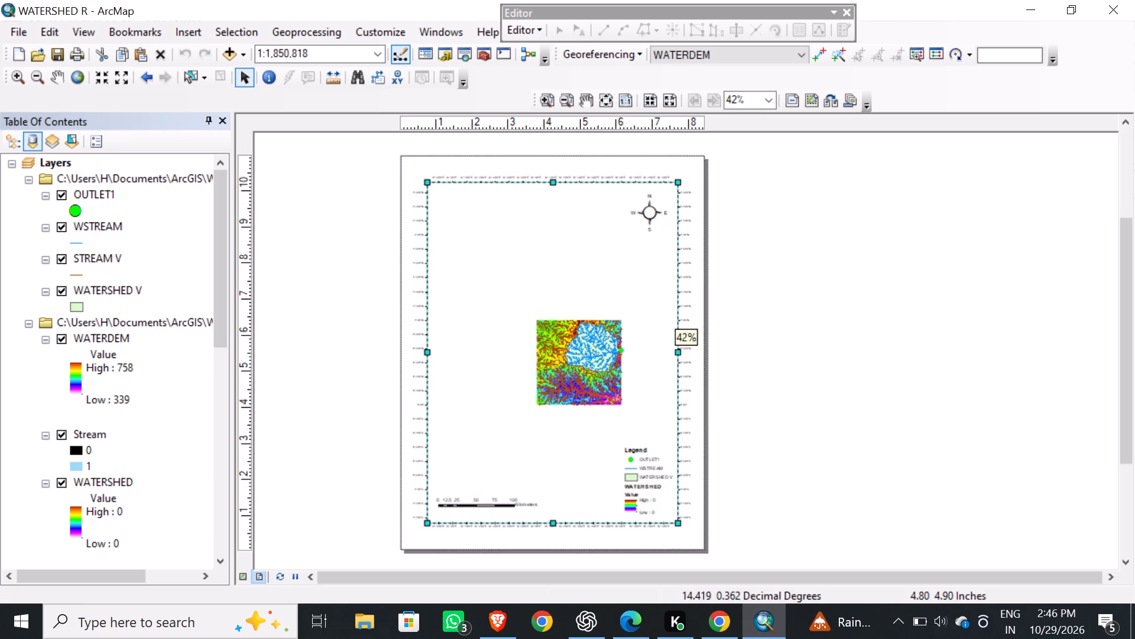
pyautogui.scroll(1, 572, 373)
pyautogui.scroll(-2, 572, 373)
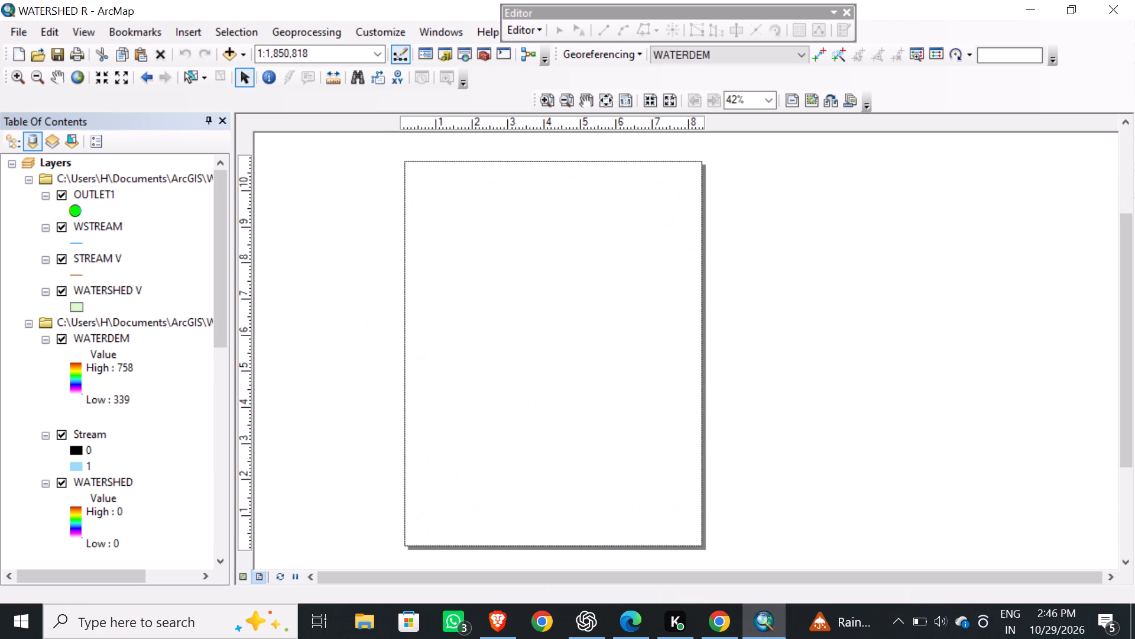
# Return the map to data view and examine the watershed, its streams and the surrounding elevation raster.
pyautogui.click(89, 38)
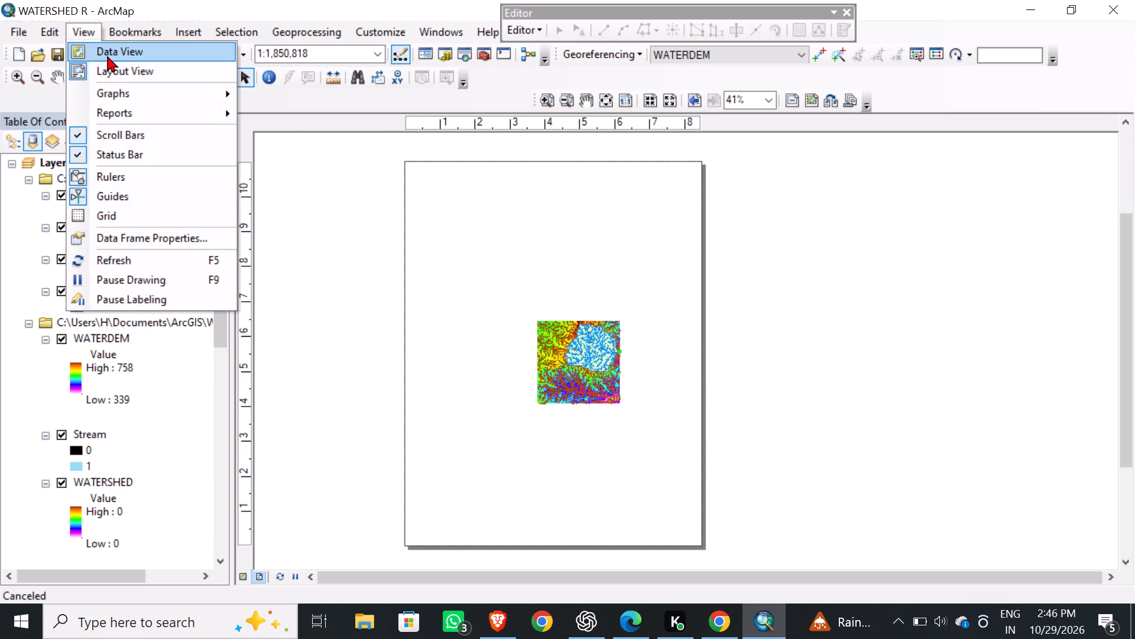
pyautogui.click(108, 53)
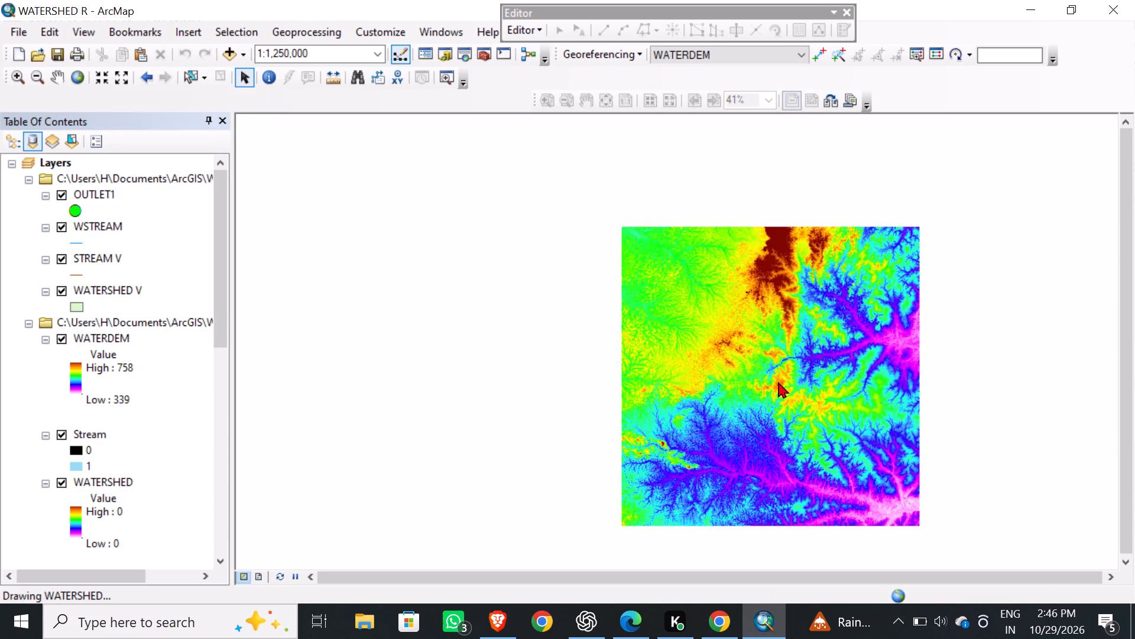
pyautogui.scroll(1, 985, 409)
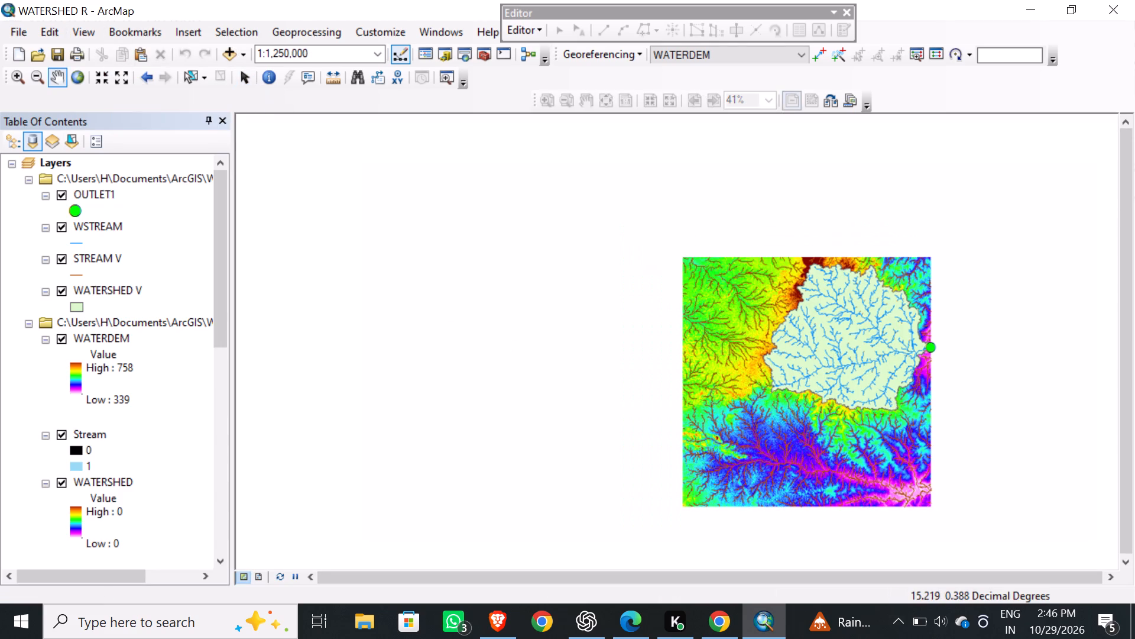
pyautogui.scroll(1, 985, 409)
pyautogui.scroll(-1, 993, 434)
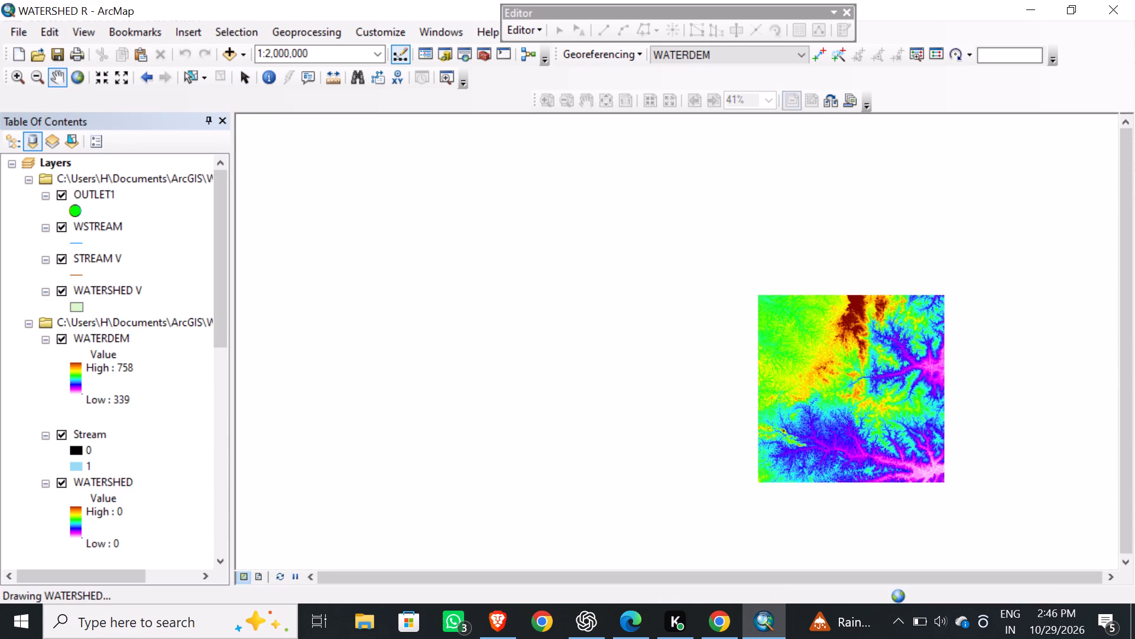
pyautogui.scroll(-1, 993, 434)
pyautogui.hscroll(-1, 993, 434)
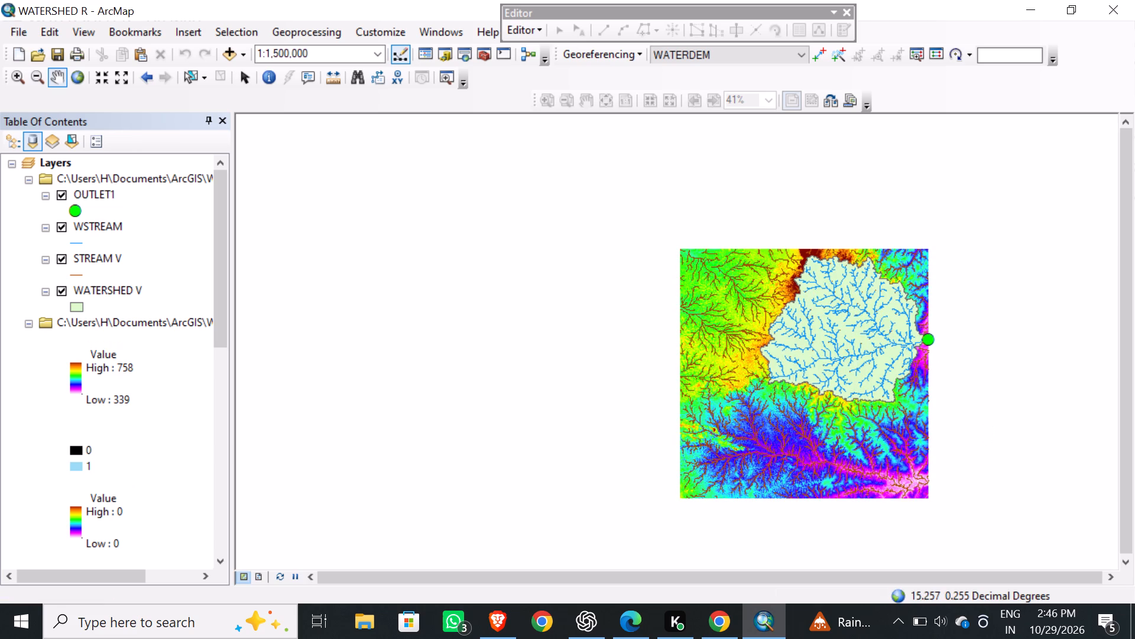
pyautogui.scroll(-2, 993, 434)
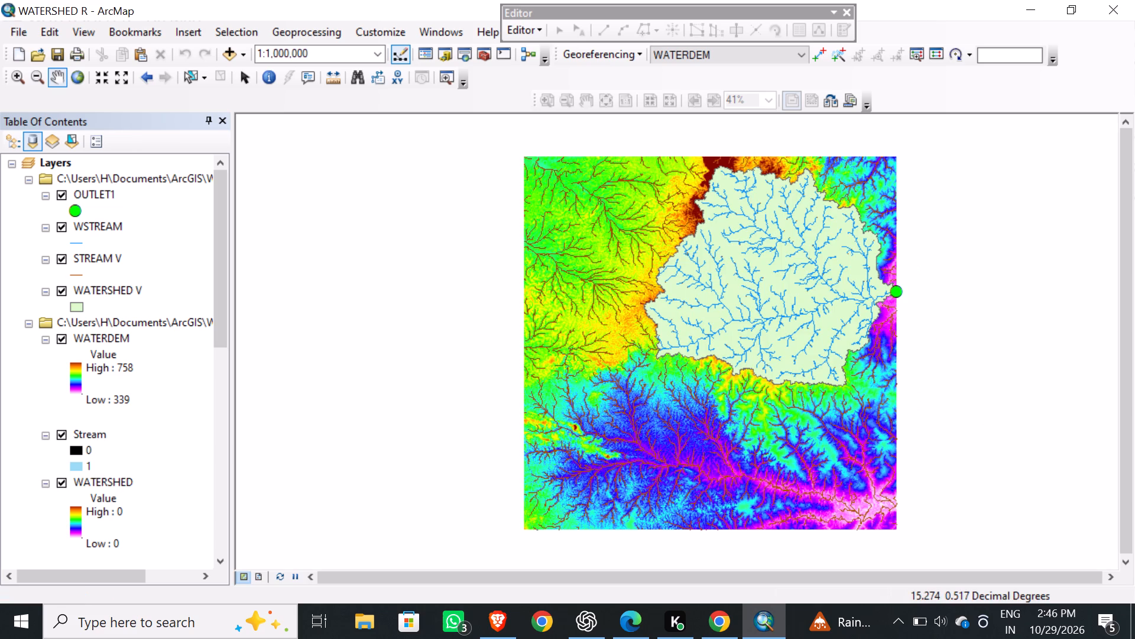
# Examine the watershed, its streams, the outlet and the surrounding elevation raster in data view at a range of map scales.
pyautogui.scroll(2, 998, 337)
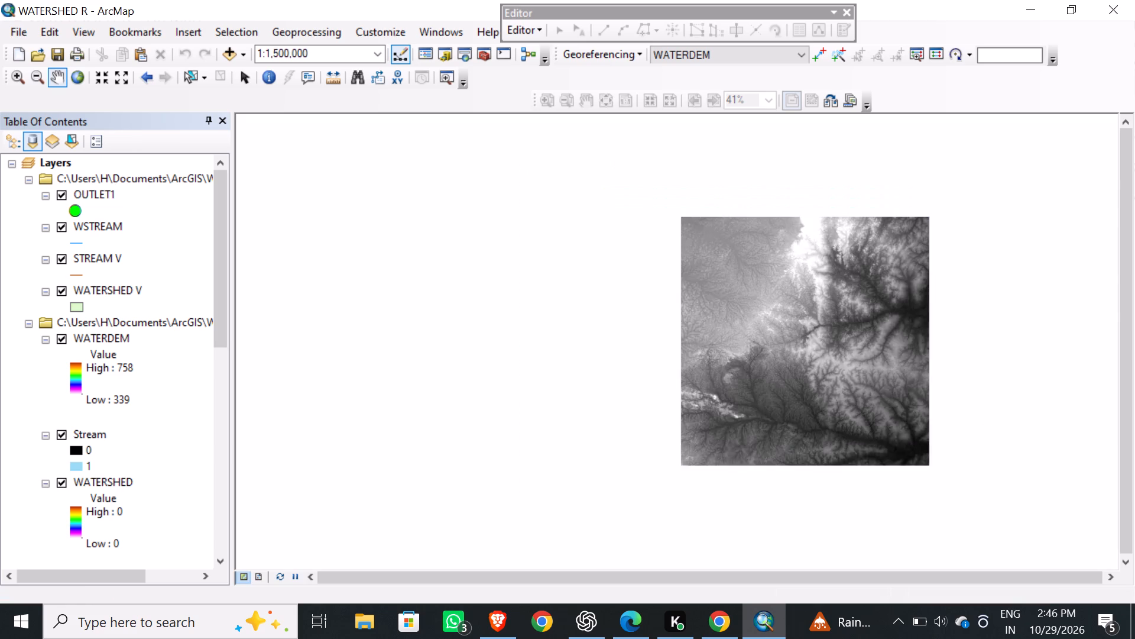
pyautogui.scroll(-1, 312, 377)
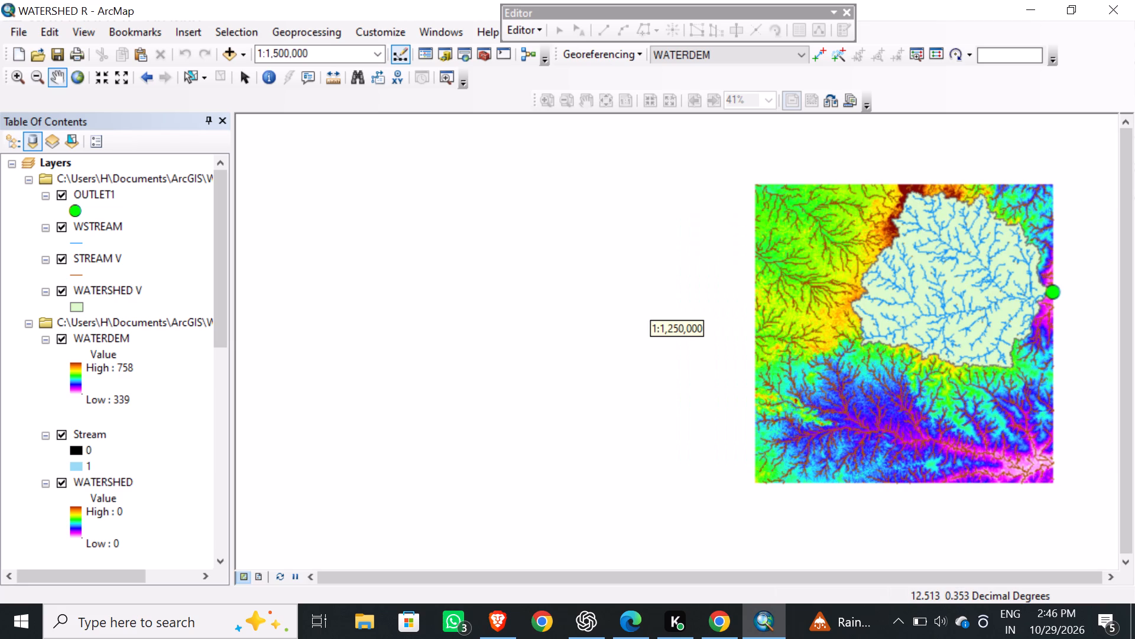
pyautogui.scroll(-1, 312, 377)
pyautogui.scroll(1, 312, 377)
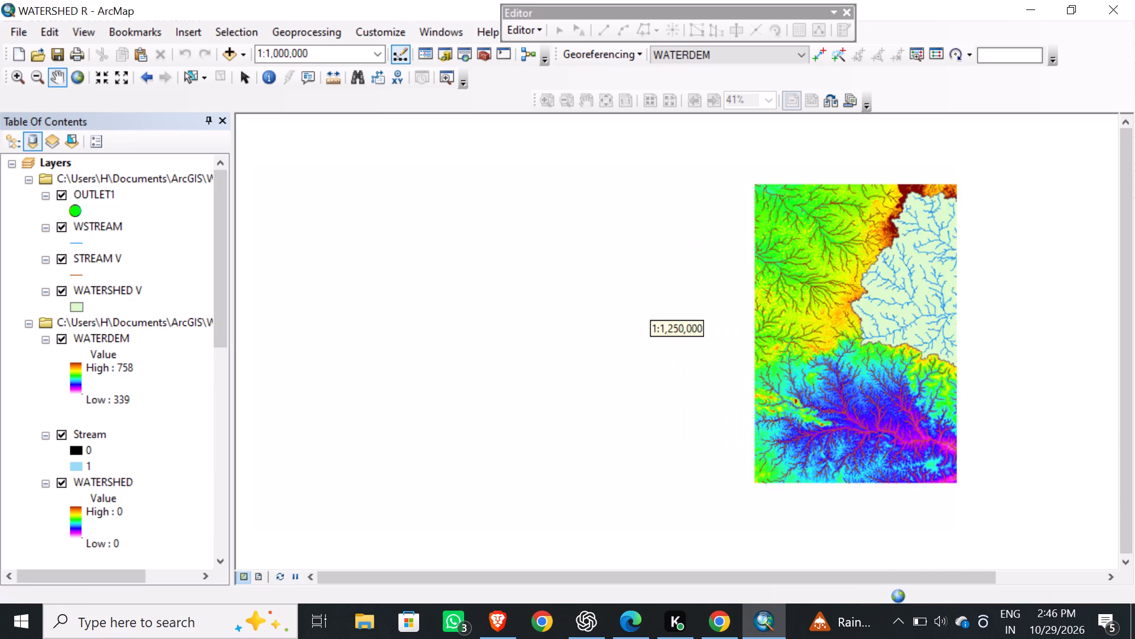
pyautogui.scroll(3, 312, 377)
pyautogui.click(312, 377)
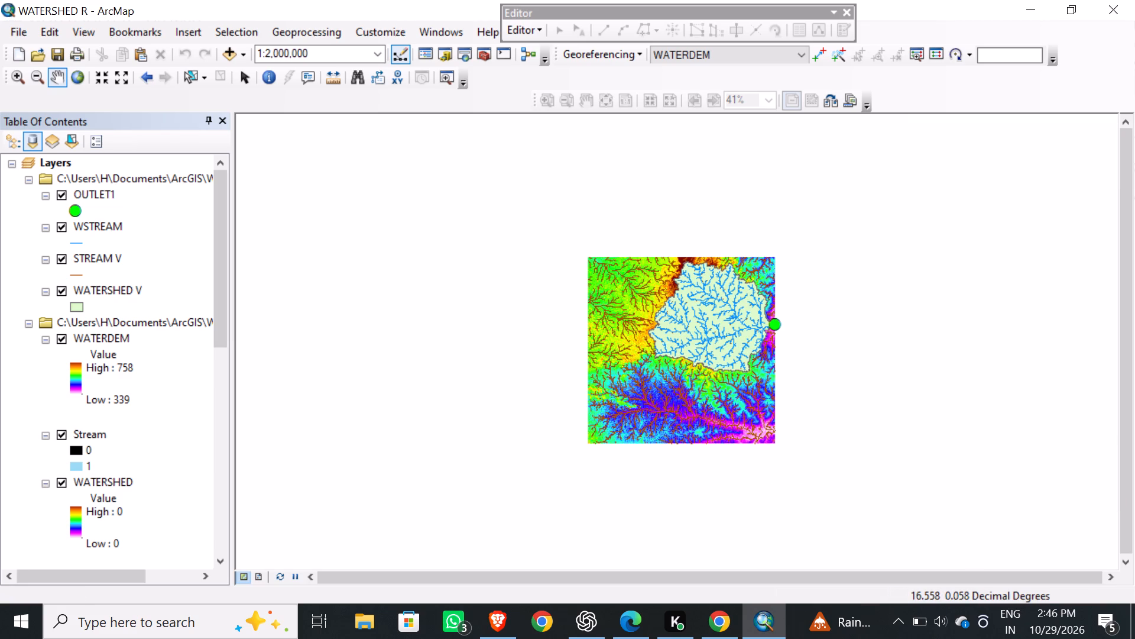
pyautogui.scroll(-2, 1066, 459)
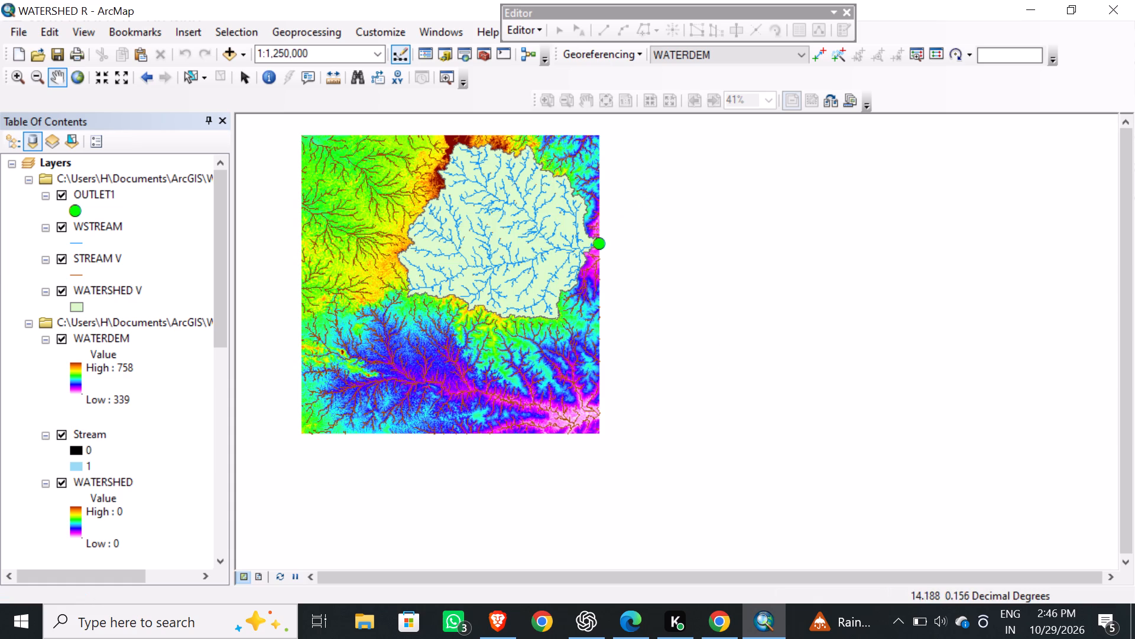
pyautogui.scroll(2, 272, 386)
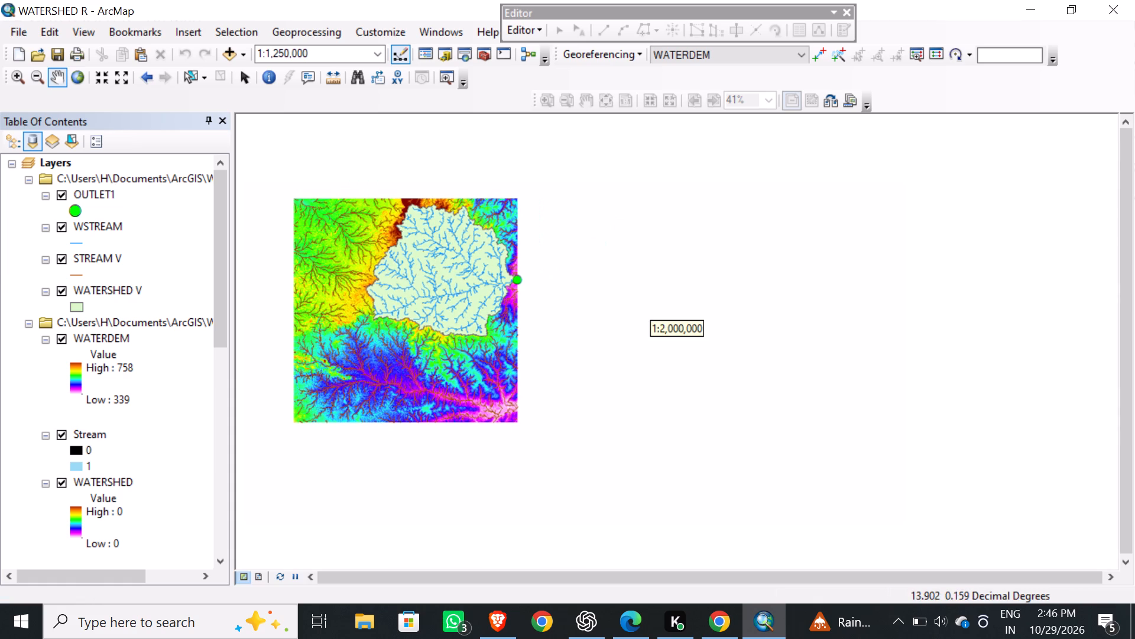
pyautogui.scroll(1, 272, 386)
pyautogui.scroll(1, 518, 489)
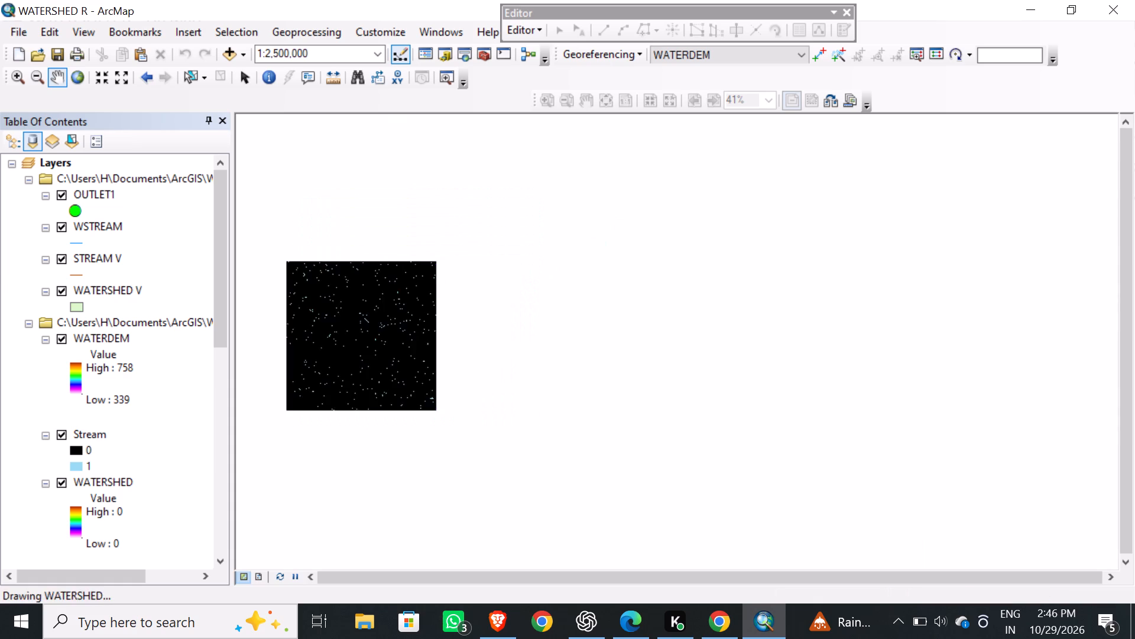
pyautogui.scroll(2, 262, 497)
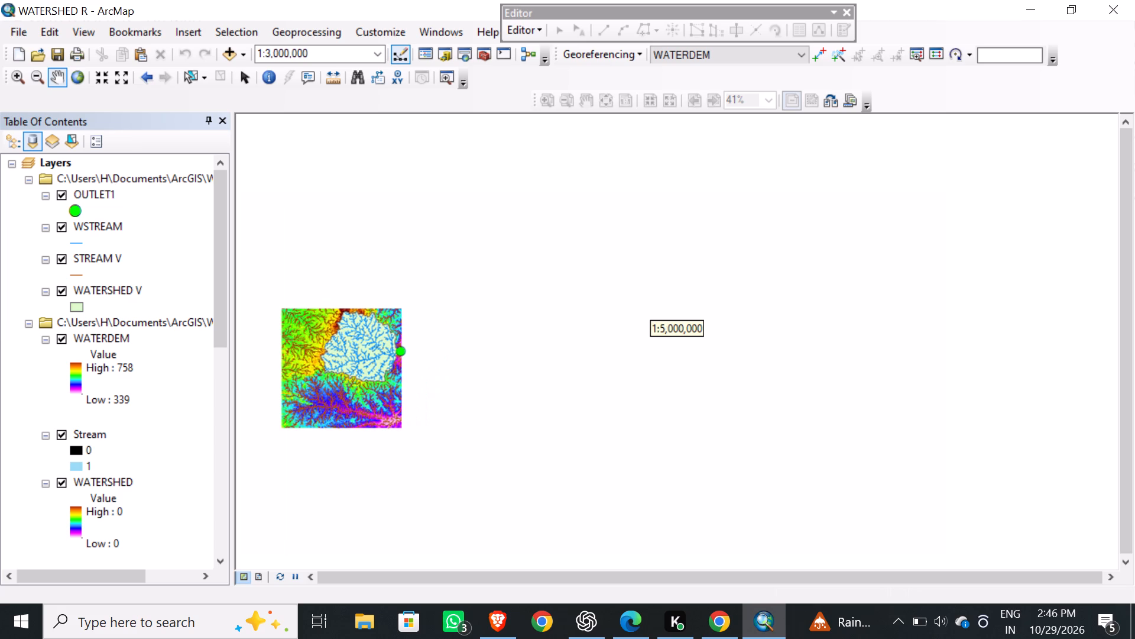
pyautogui.scroll(-2, 262, 497)
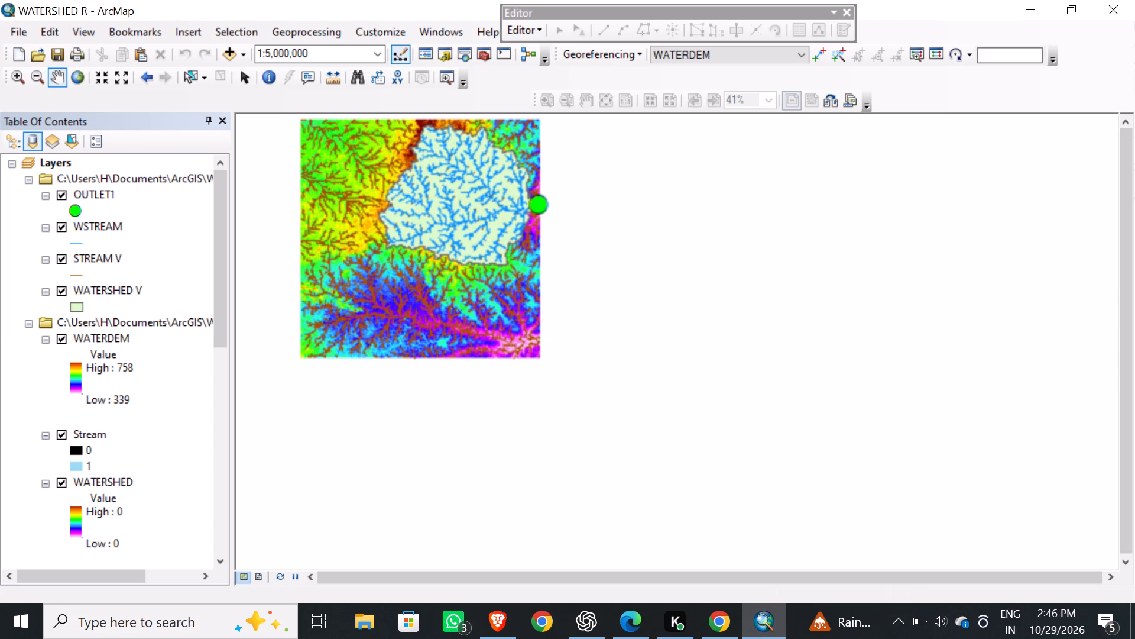
pyautogui.click(271, 321)
pyautogui.scroll(-2, 271, 321)
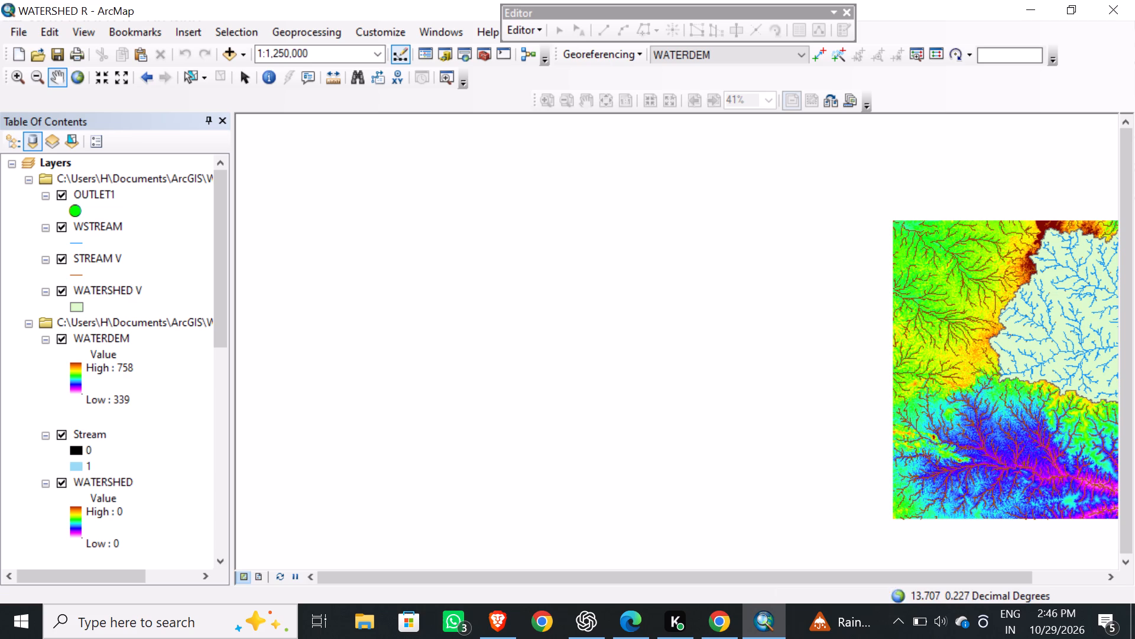
pyautogui.scroll(1, 1038, 542)
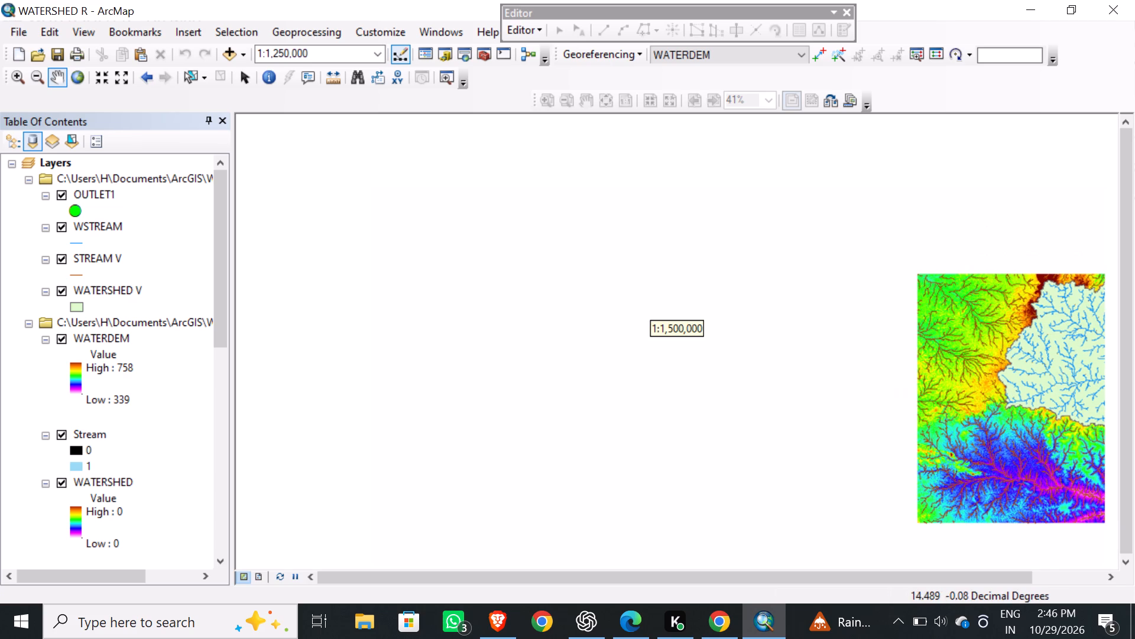
pyautogui.scroll(3, 1038, 542)
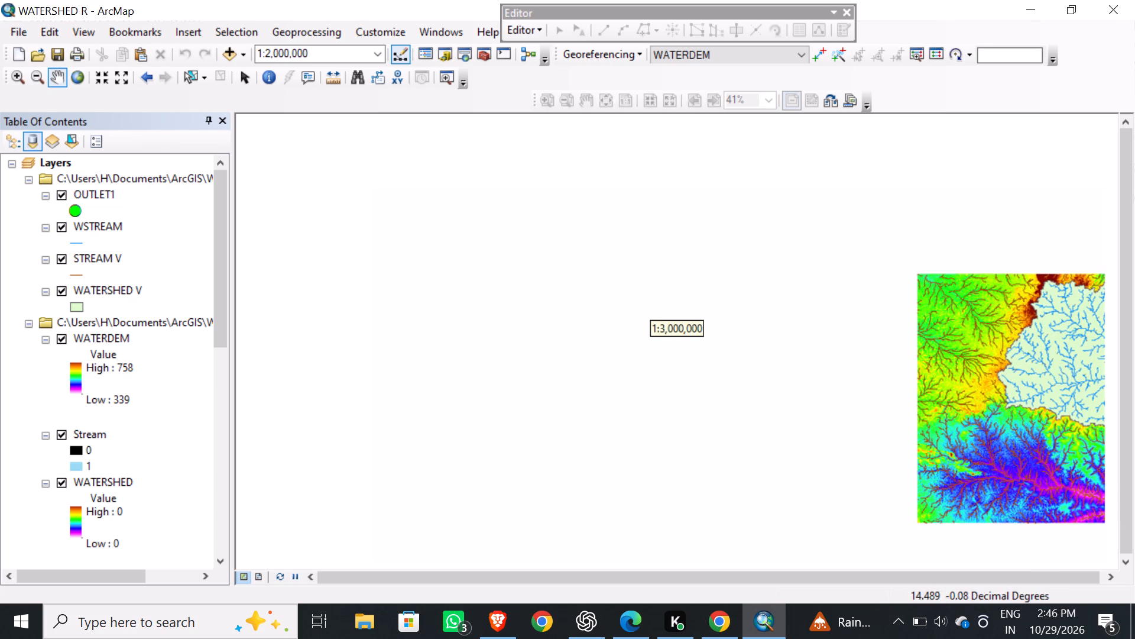
pyautogui.scroll(2, 1038, 542)
pyautogui.scroll(1, 1050, 167)
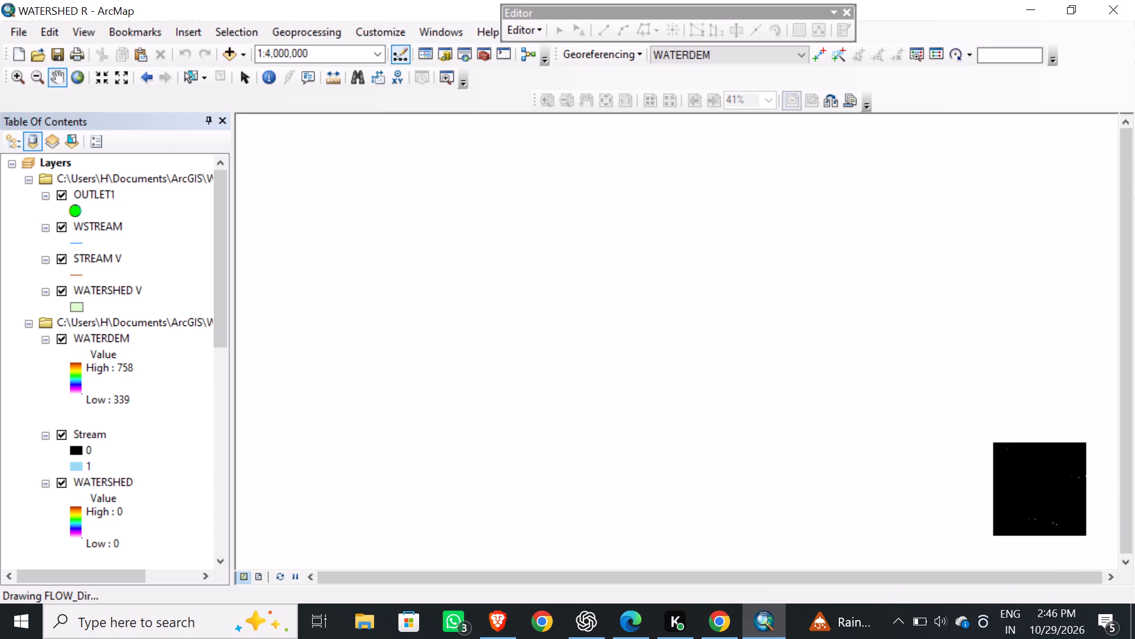
pyautogui.scroll(1, 1134, 404)
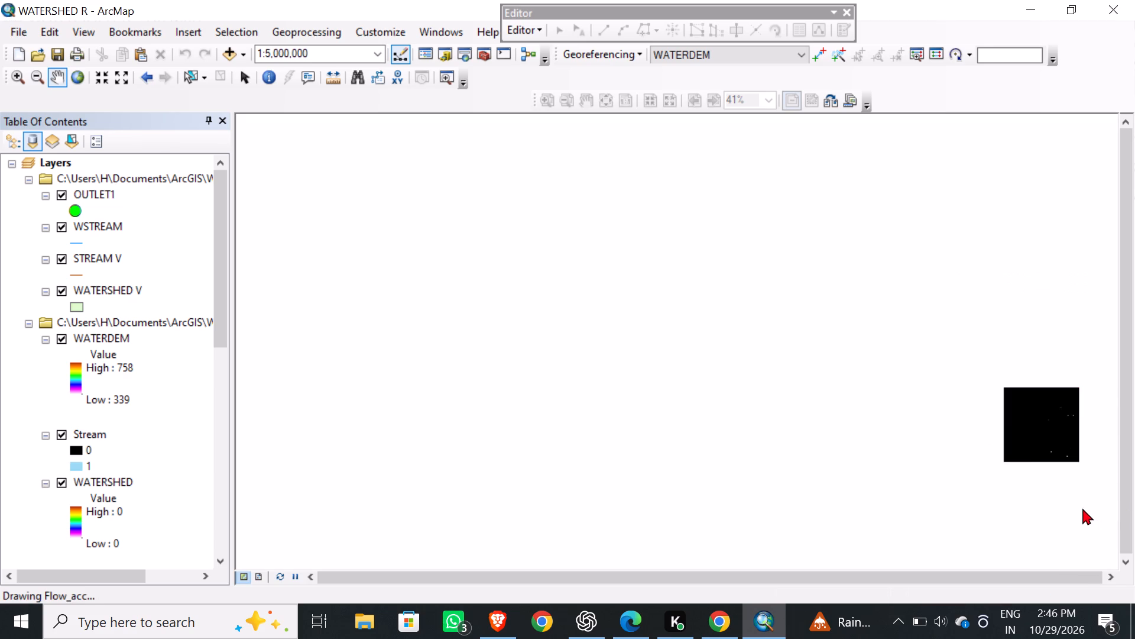
pyautogui.scroll(-3, 1082, 517)
pyautogui.hscroll(-1, 1111, 459)
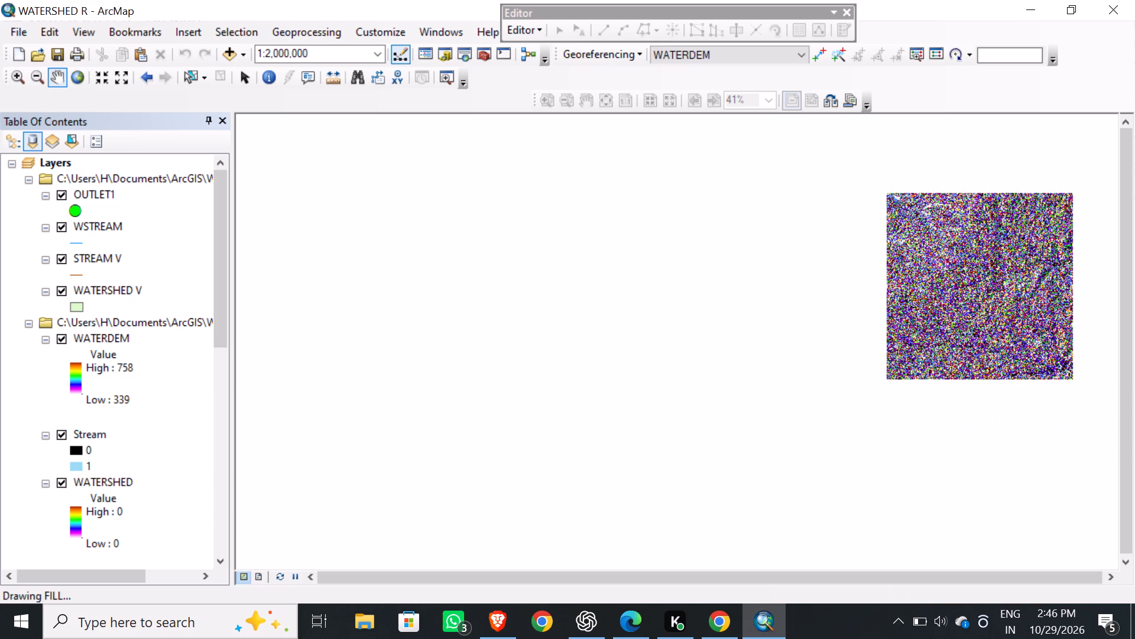
pyautogui.scroll(-2, 1089, 296)
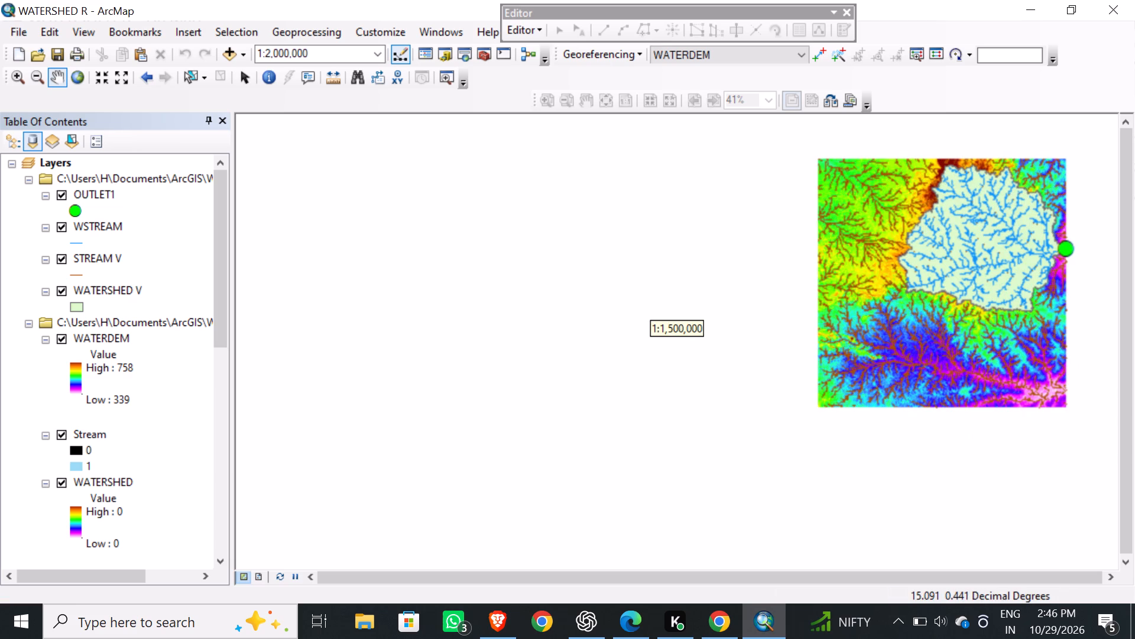
pyautogui.scroll(-2, 1089, 296)
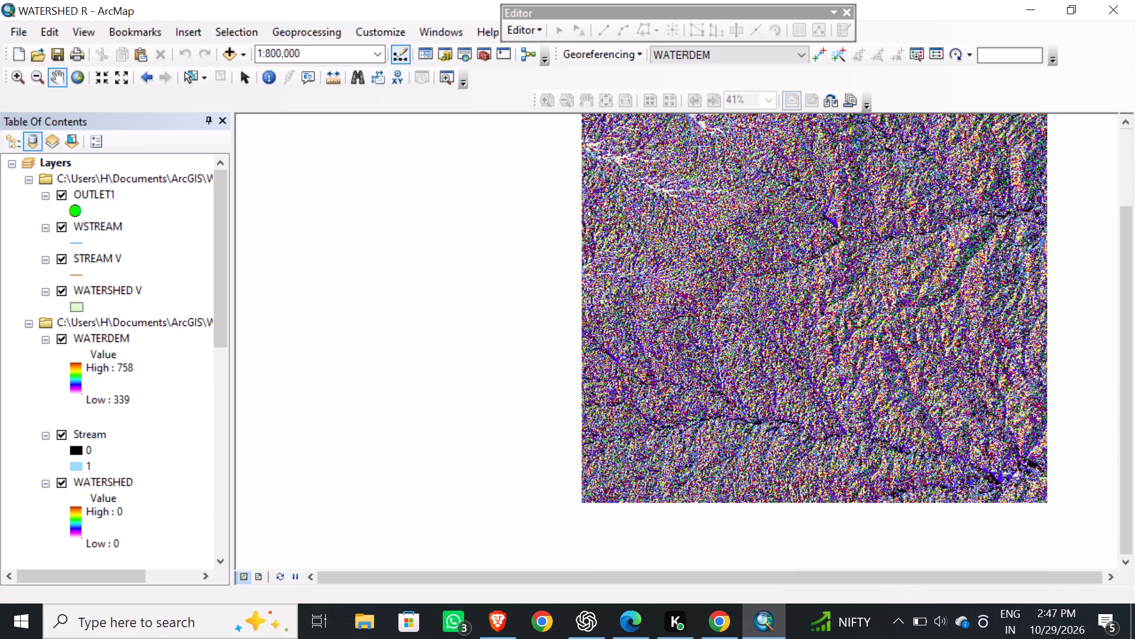
pyautogui.scroll(2, 1089, 296)
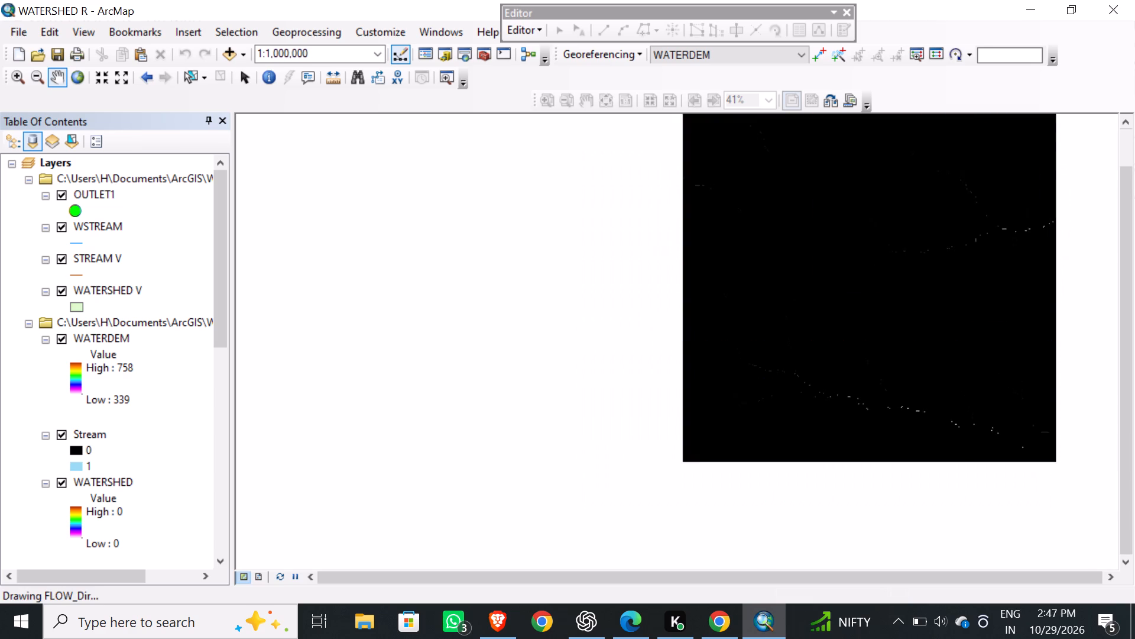
pyautogui.scroll(3, 1089, 296)
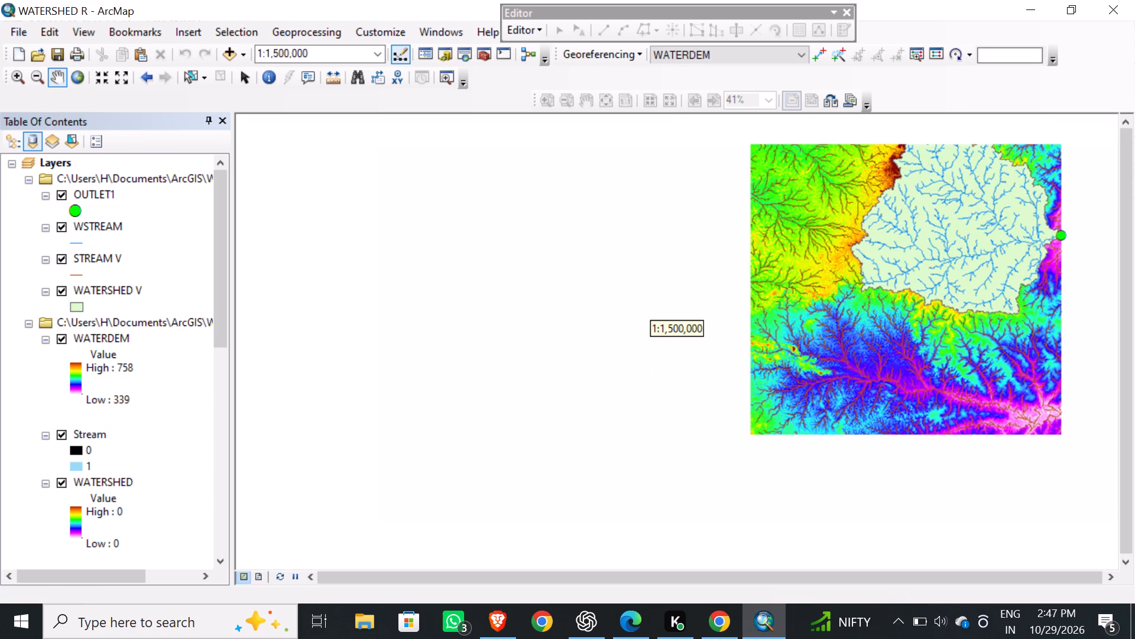
pyautogui.scroll(2, 1089, 296)
pyautogui.moveTo(988, 308); pyautogui.dragTo(663, 311)
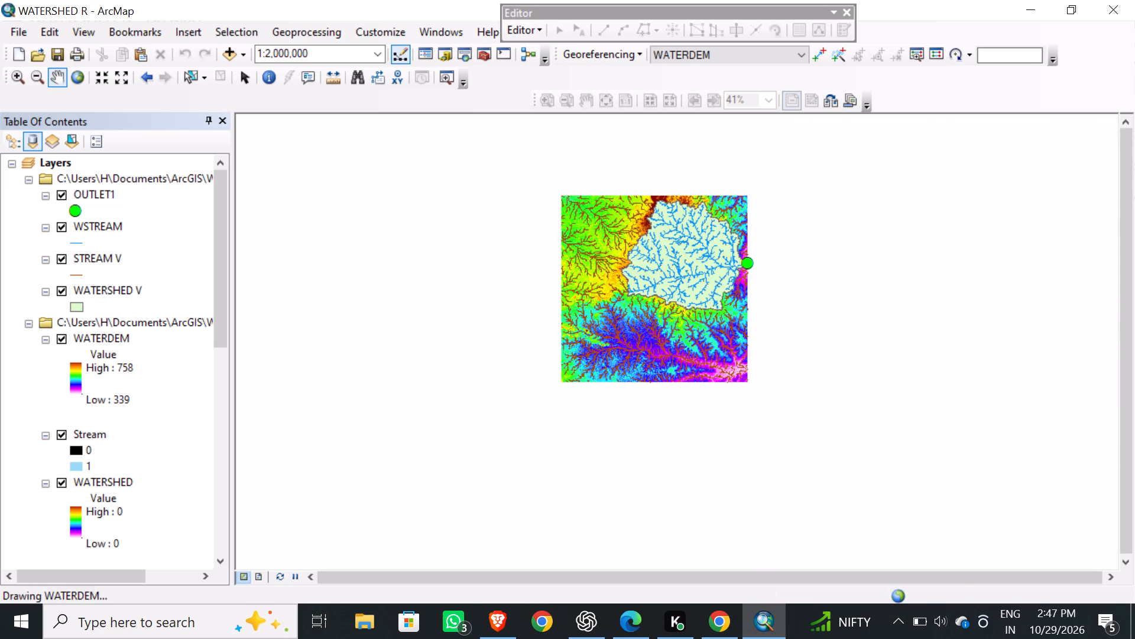
pyautogui.moveTo(650, 331); pyautogui.dragTo(602, 356)
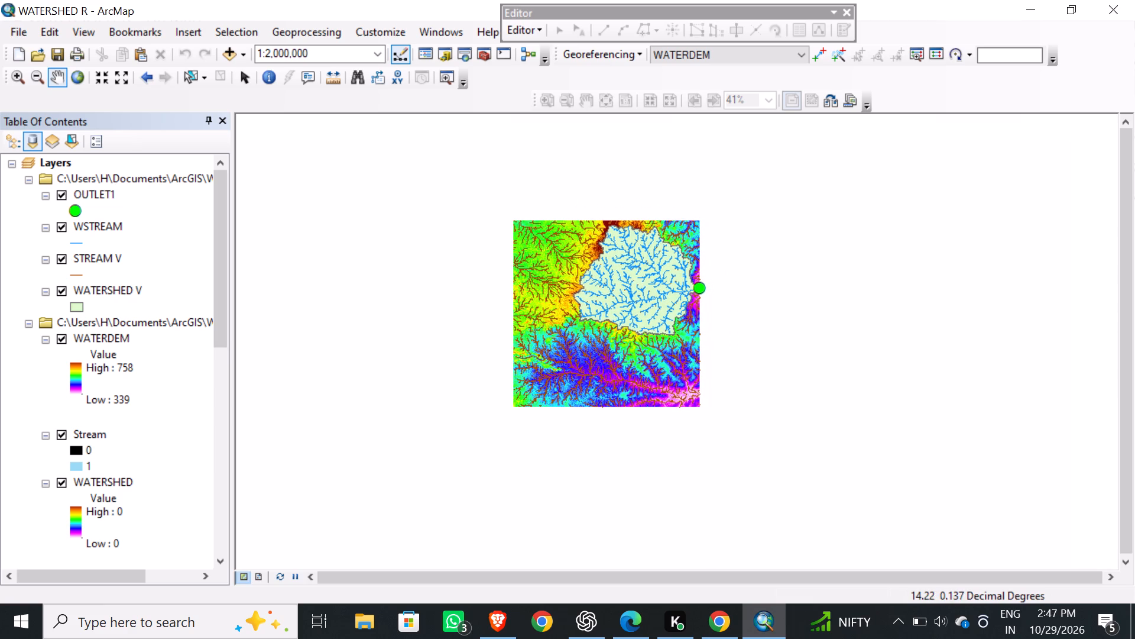
pyautogui.moveTo(602, 356); pyautogui.dragTo(600, 364)
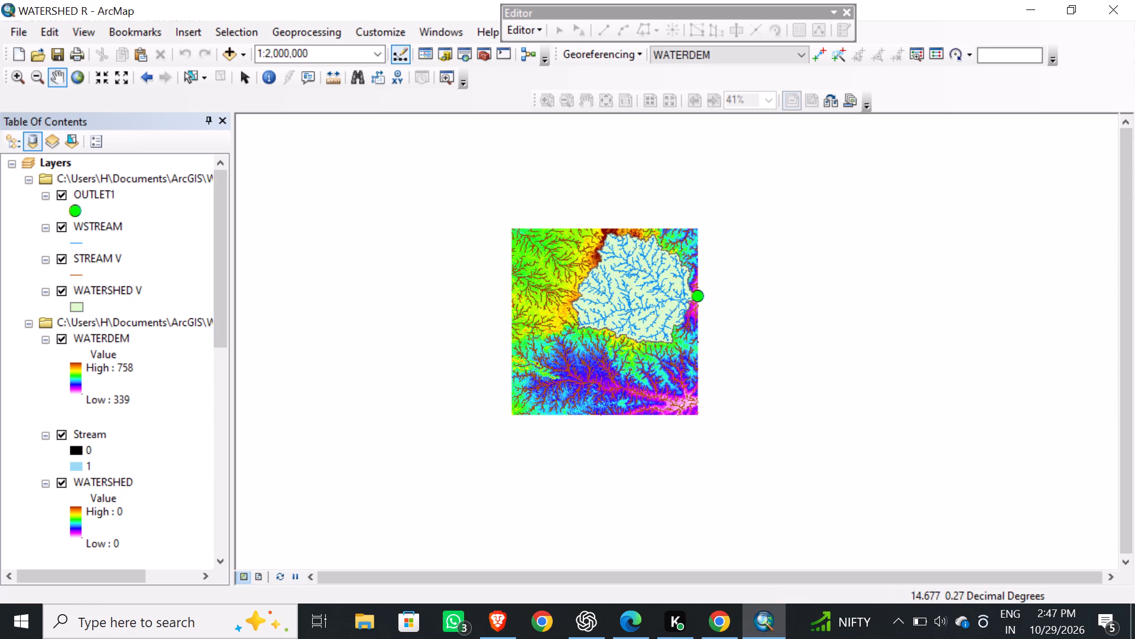
# Turn off the Stream, WATERDEM and STREAM V layers, keeping WATERSHED V turned on.
pyautogui.click(58, 432)
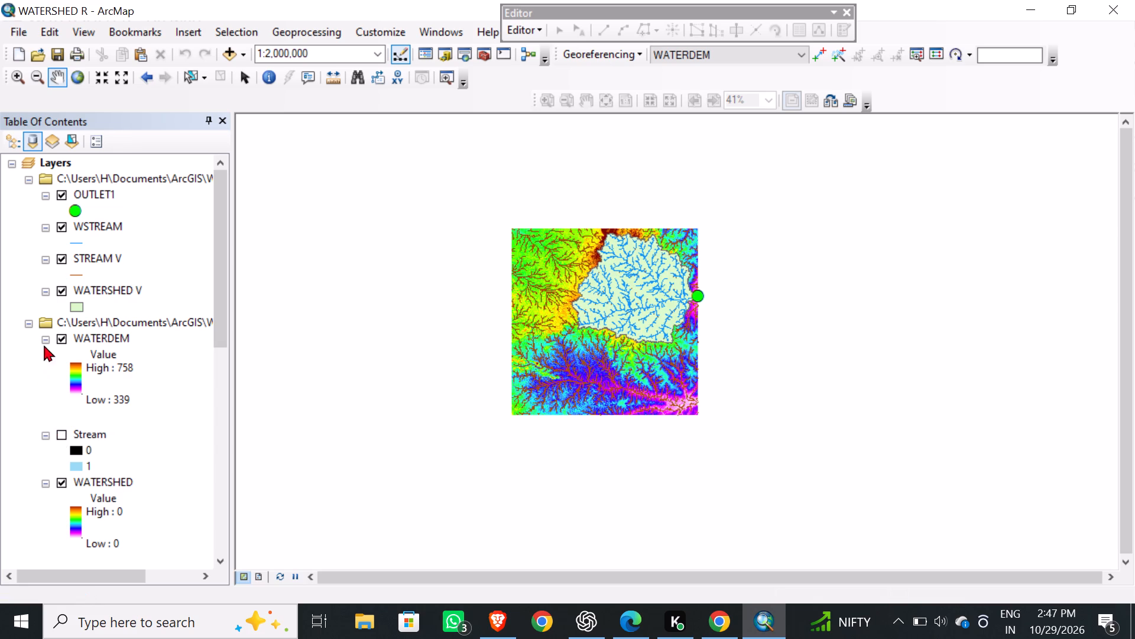
pyautogui.click(57, 336)
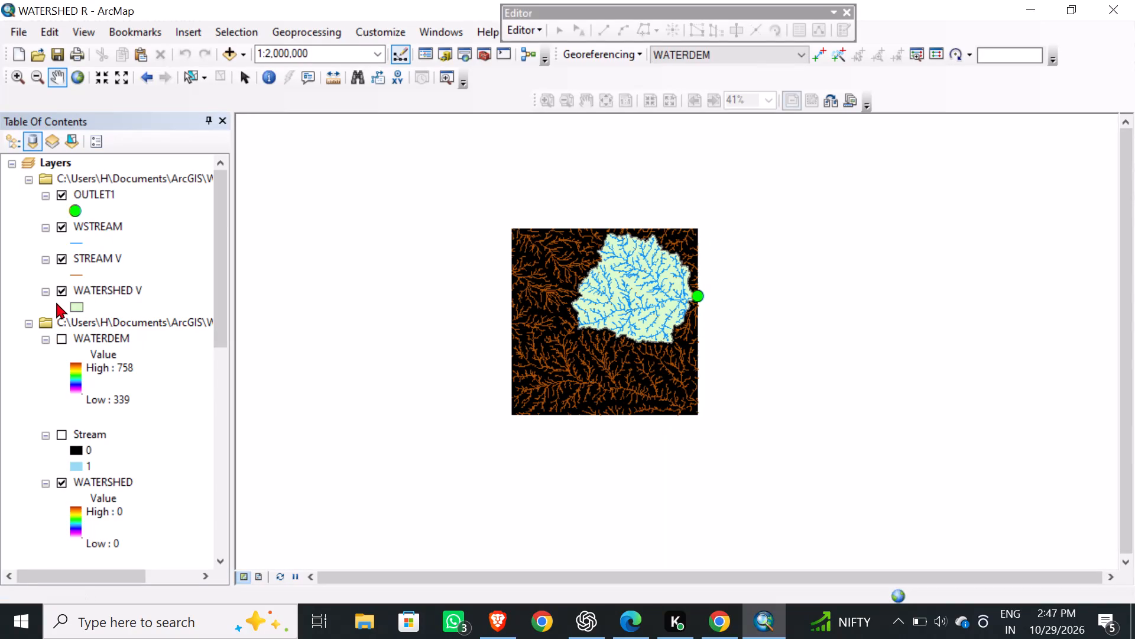
pyautogui.click(59, 290)
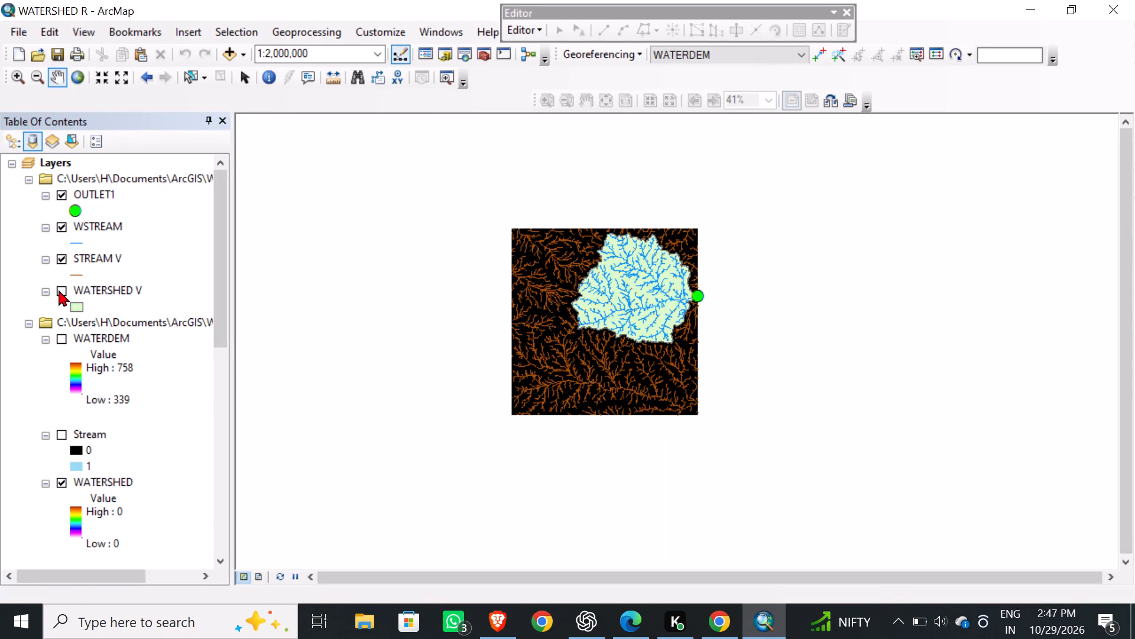
pyautogui.click(59, 290)
pyautogui.click(56, 255)
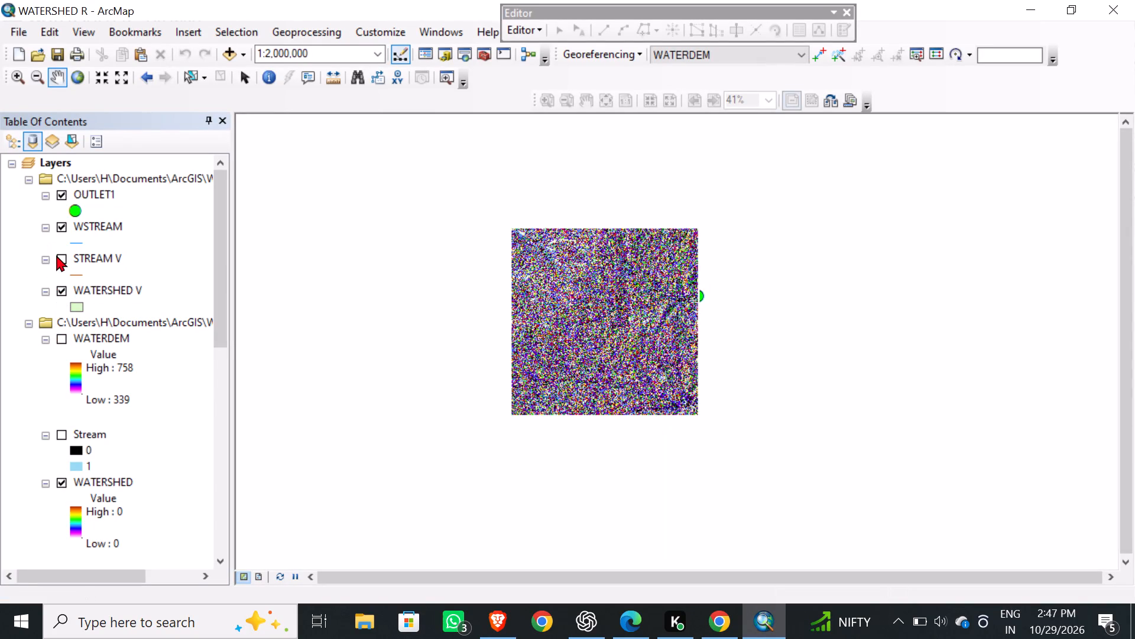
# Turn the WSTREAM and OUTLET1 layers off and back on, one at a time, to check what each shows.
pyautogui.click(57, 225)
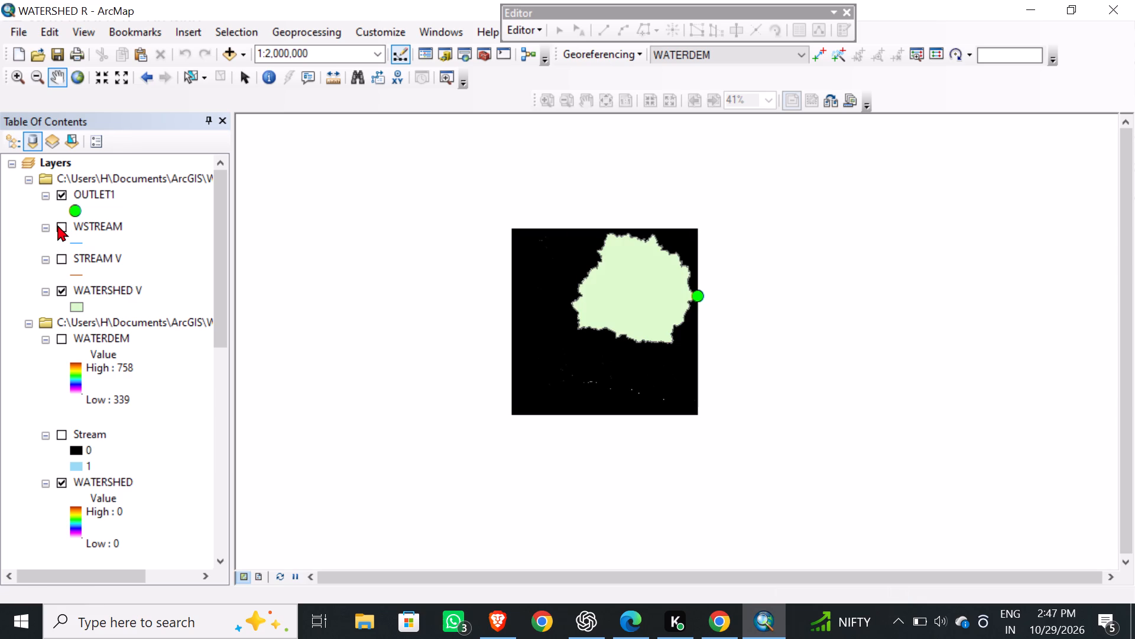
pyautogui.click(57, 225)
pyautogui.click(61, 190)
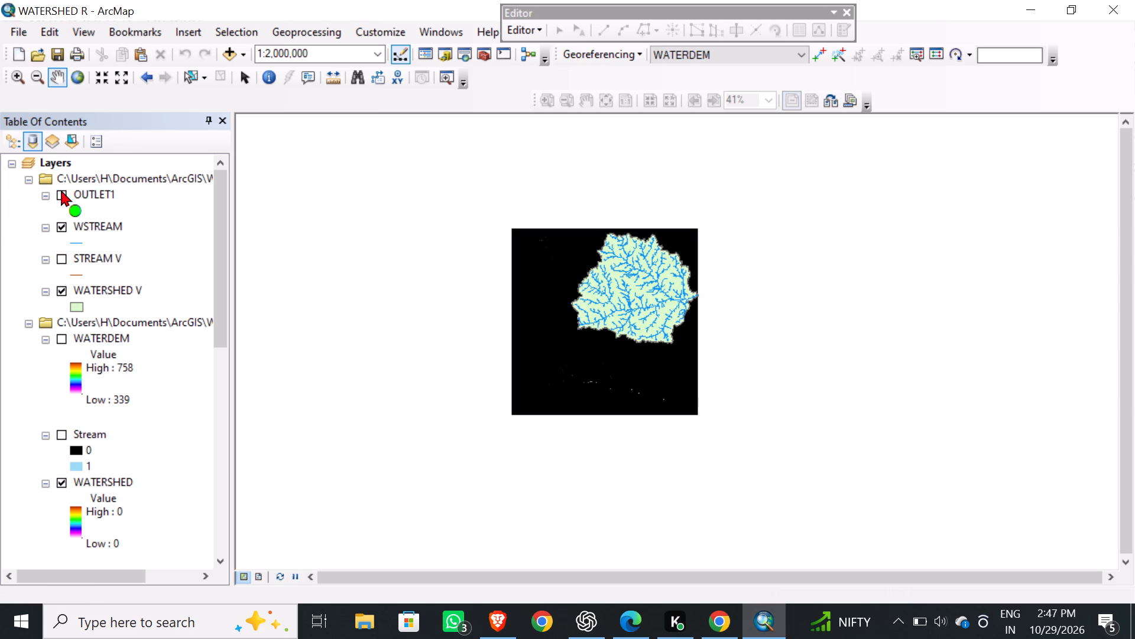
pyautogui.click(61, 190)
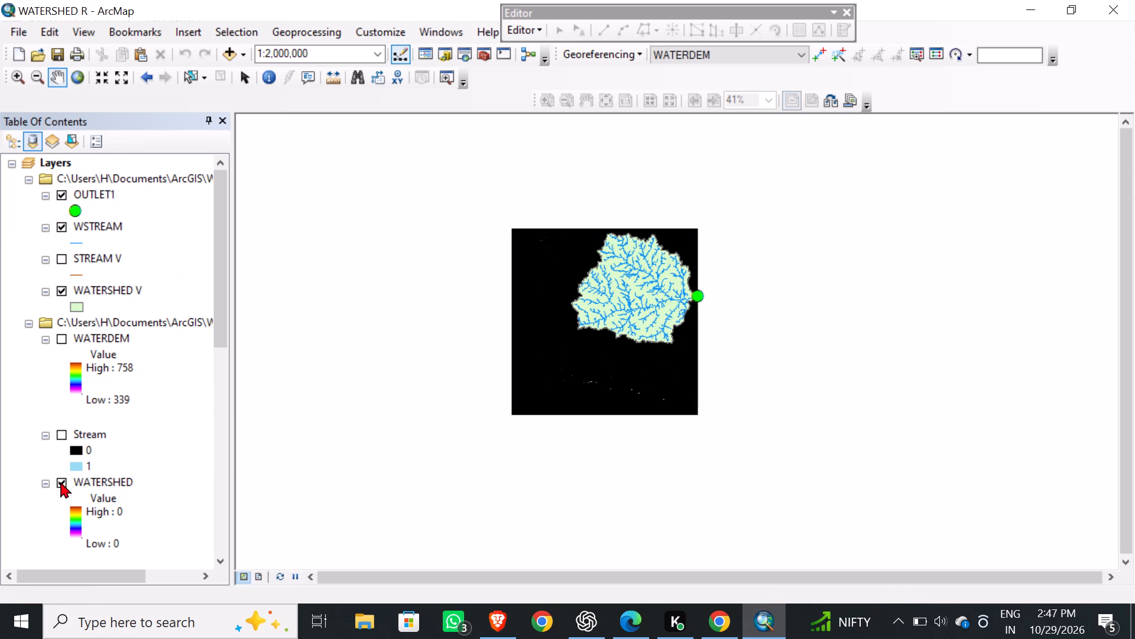
# Turn off the WATERSHED, Flow_acc, FLOW_Dir and FILL raster layers.
pyautogui.click(60, 482)
pyautogui.scroll(-1, 75, 498)
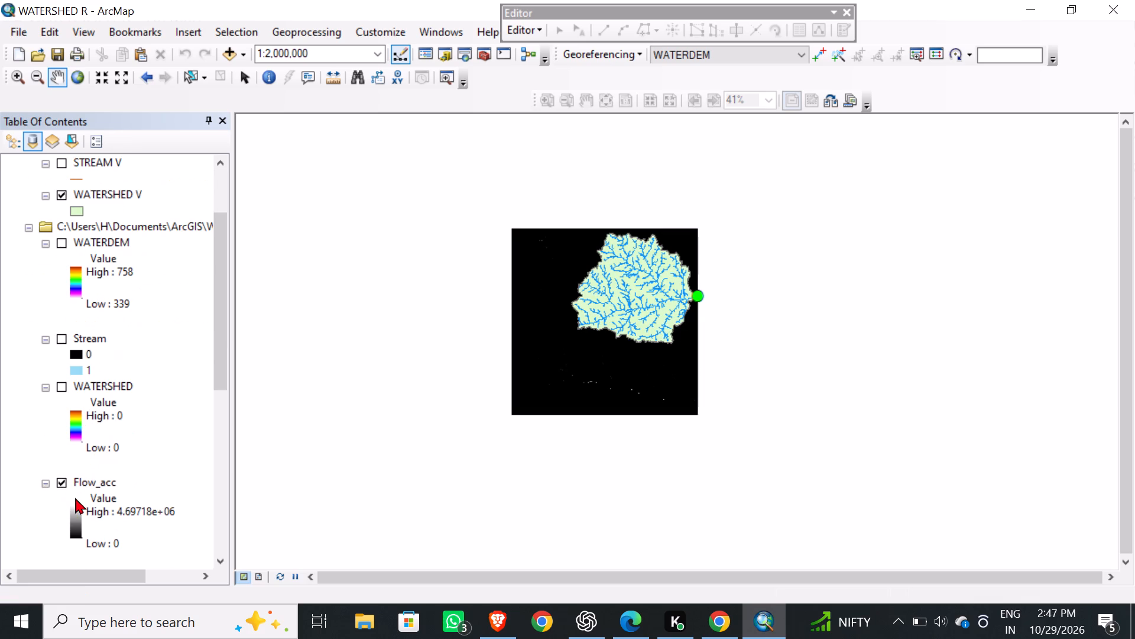
pyautogui.click(62, 482)
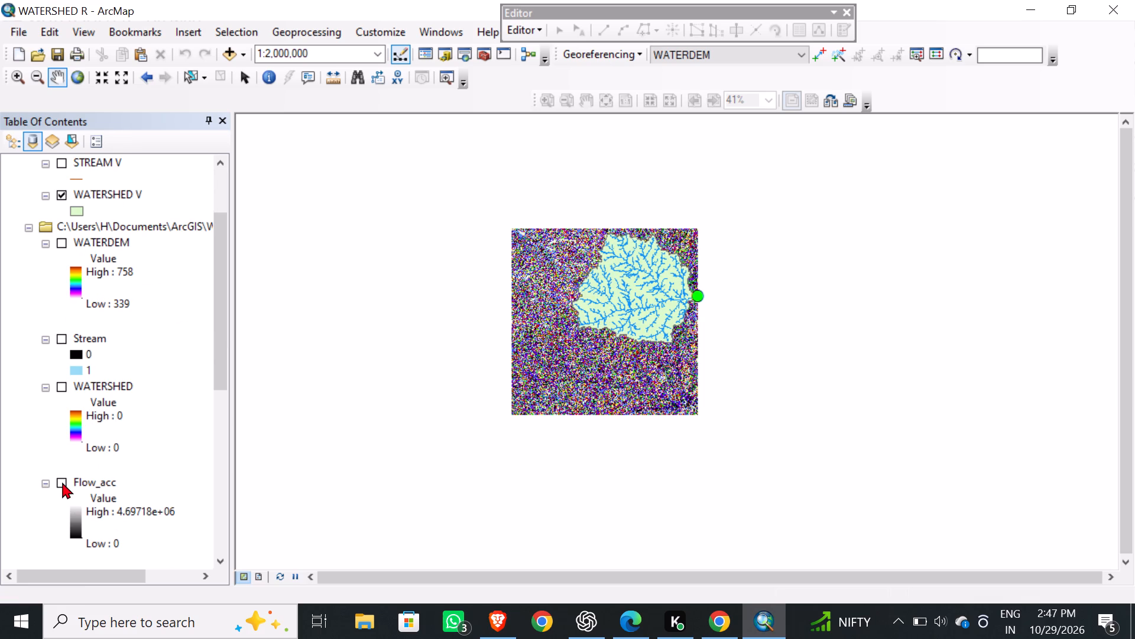
pyautogui.scroll(-2, 62, 482)
pyautogui.click(58, 434)
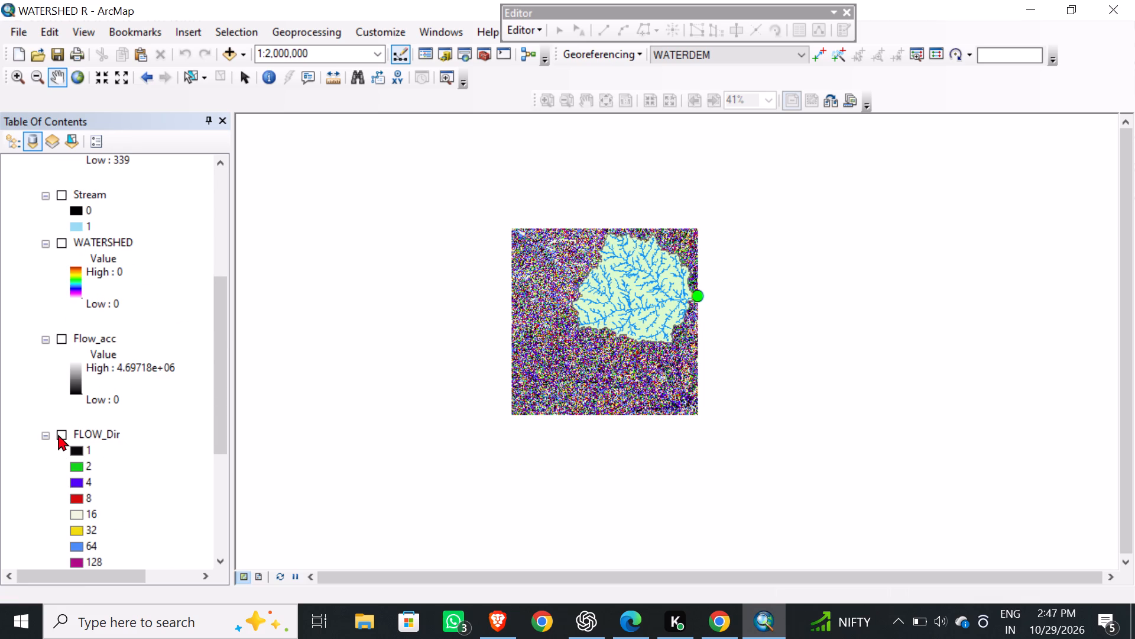
pyautogui.scroll(-1, 58, 434)
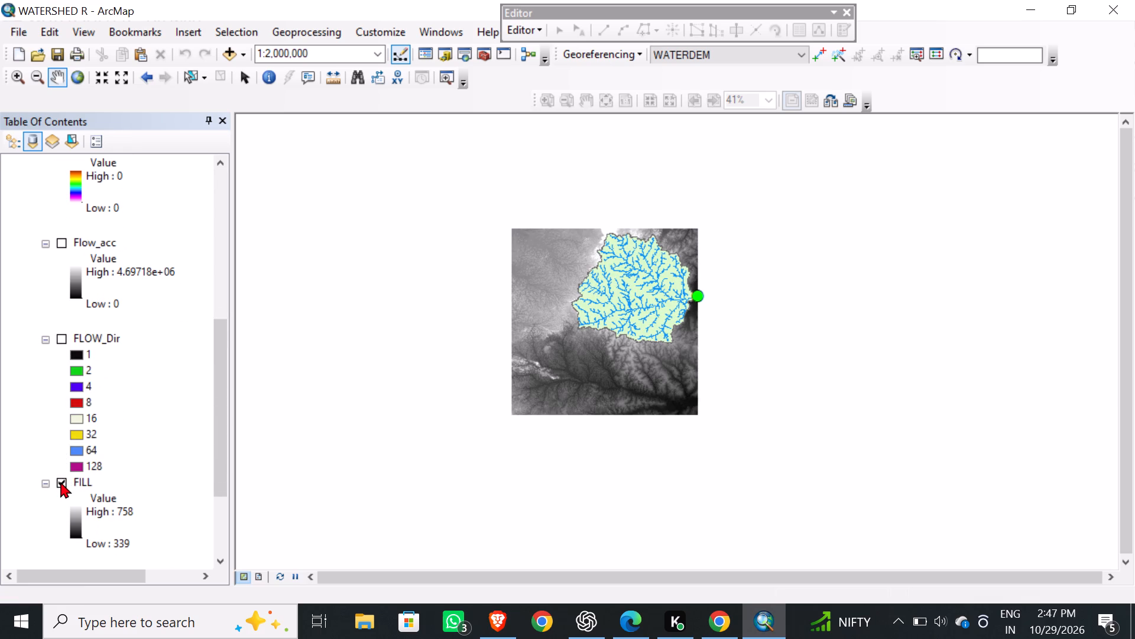
pyautogui.click(60, 482)
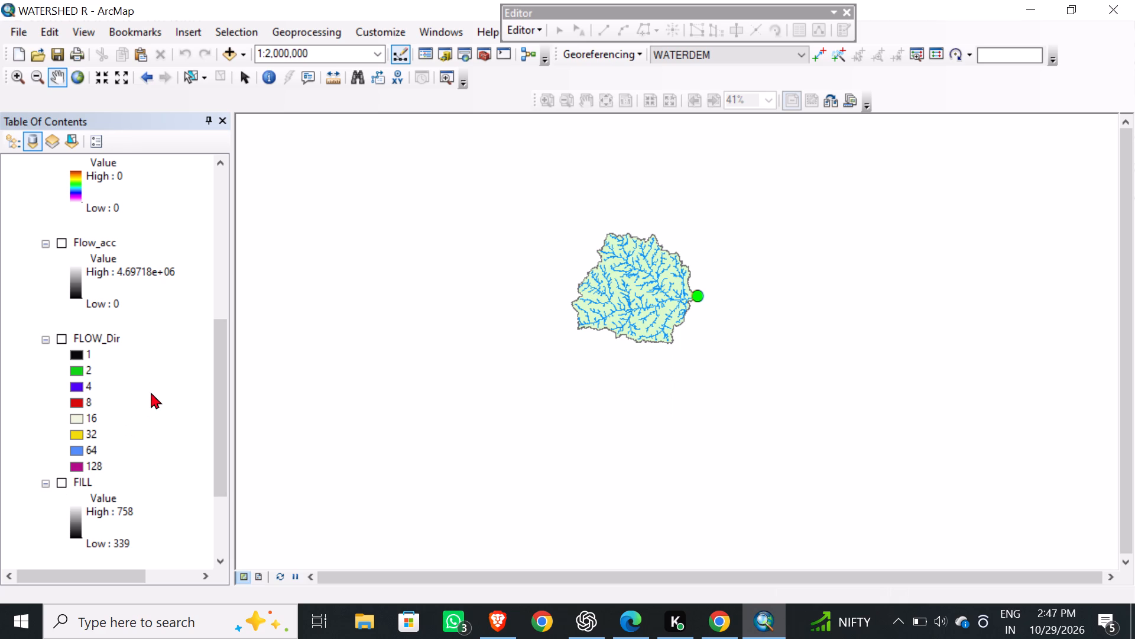
# Enlarge the watershed to a 1:1,000,000 scale in data view and return to layout view.
pyautogui.click(85, 36)
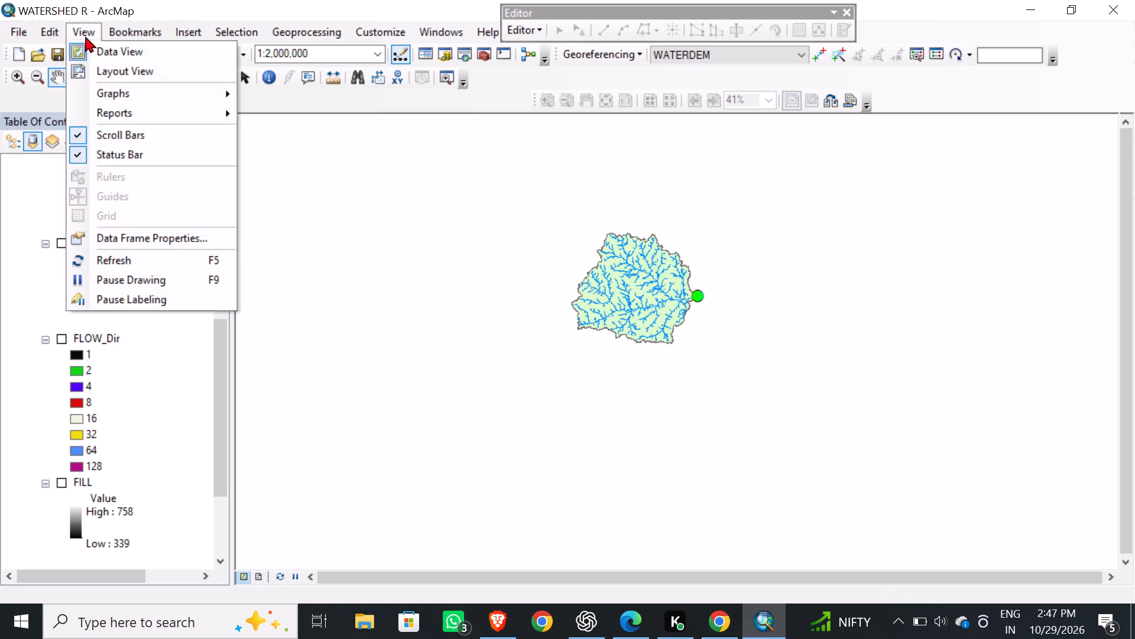
pyautogui.click(115, 66)
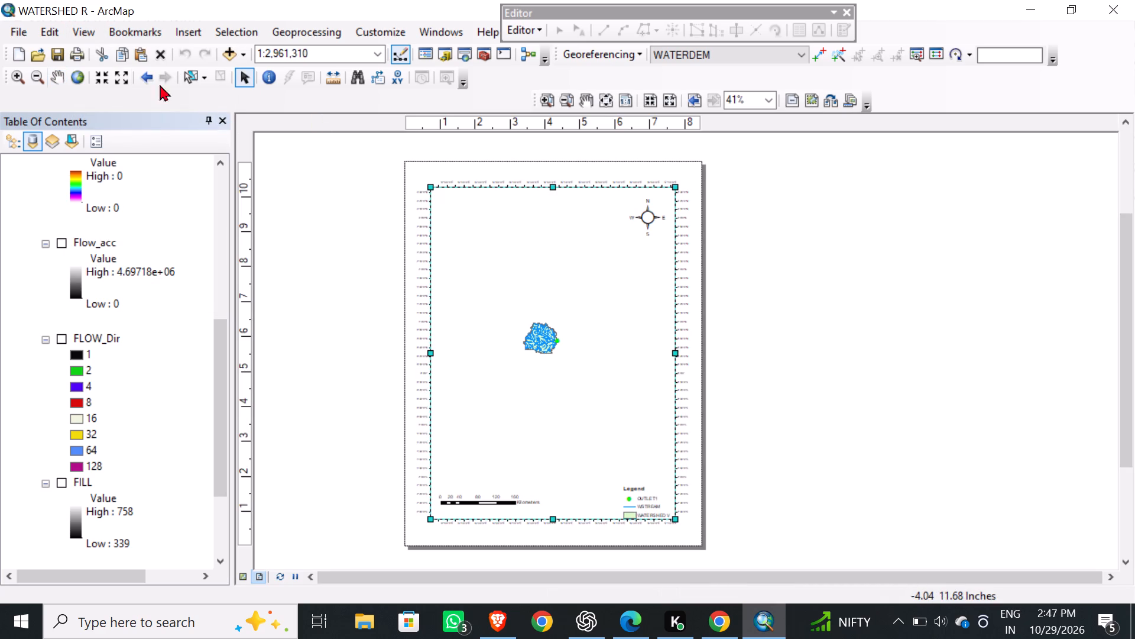
pyautogui.click(74, 32)
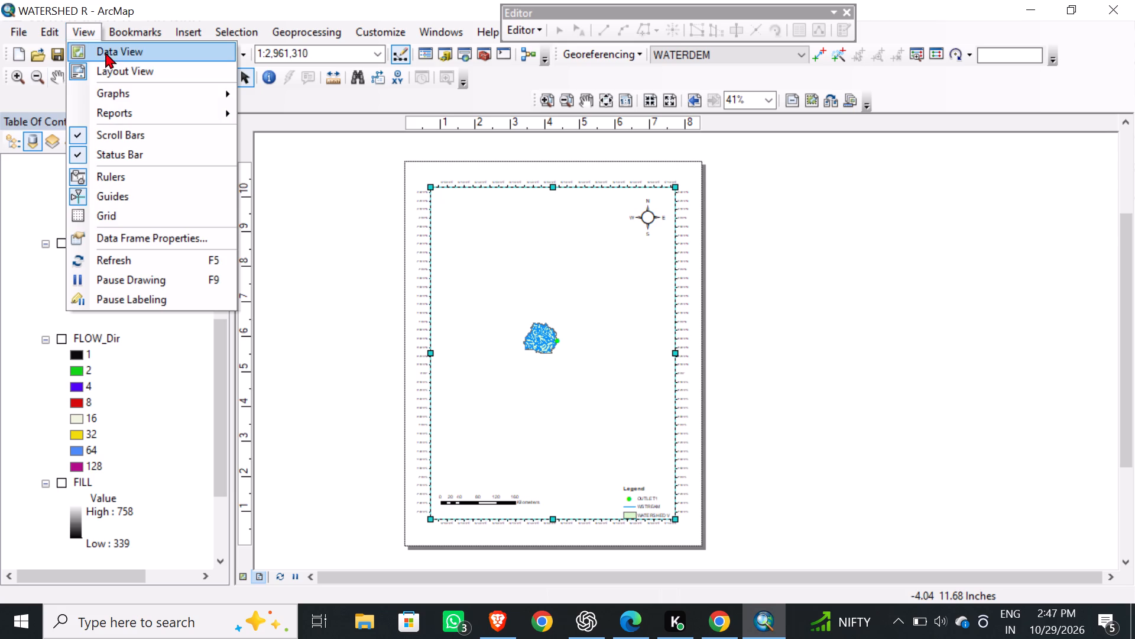
pyautogui.click(106, 49)
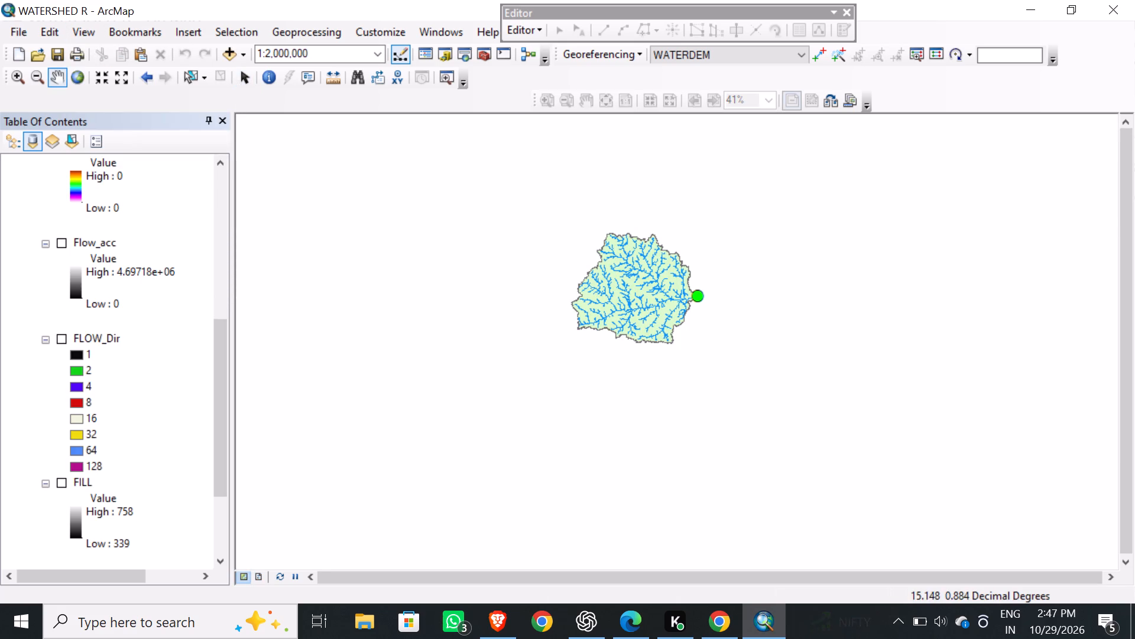
pyautogui.scroll(-1, 721, 233)
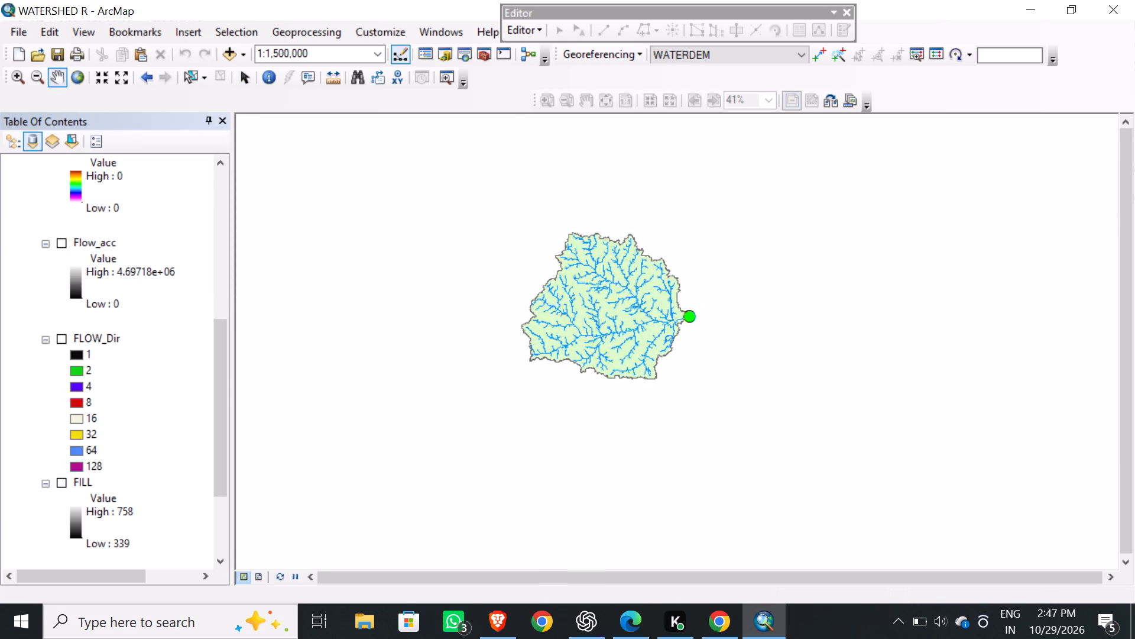
pyautogui.scroll(-2, 689, 259)
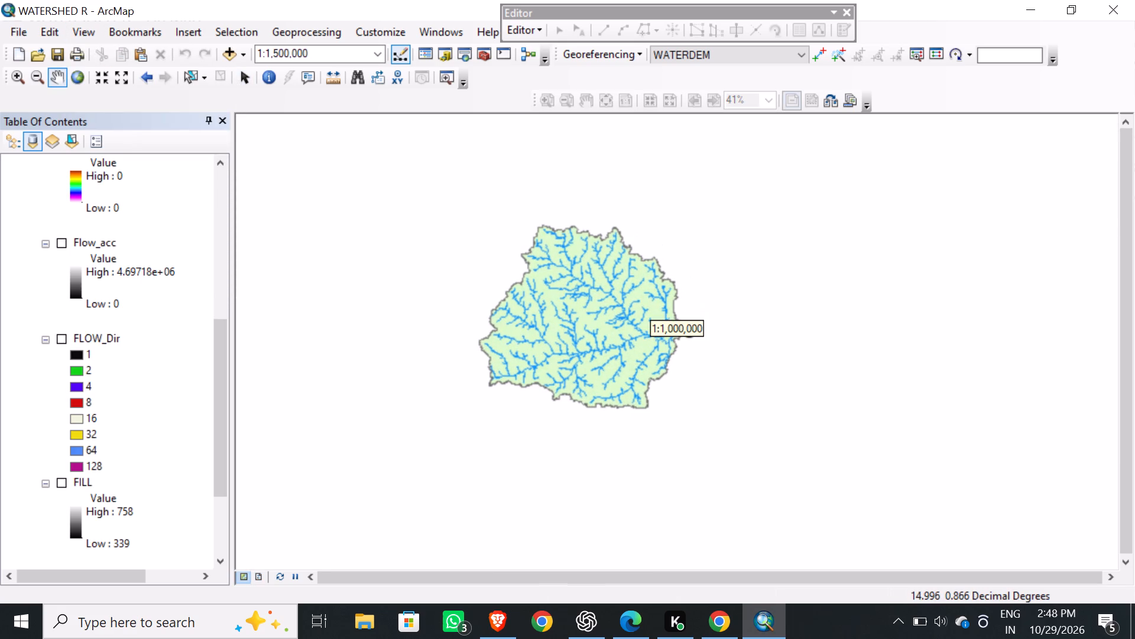
pyautogui.click(81, 33)
pyautogui.click(108, 68)
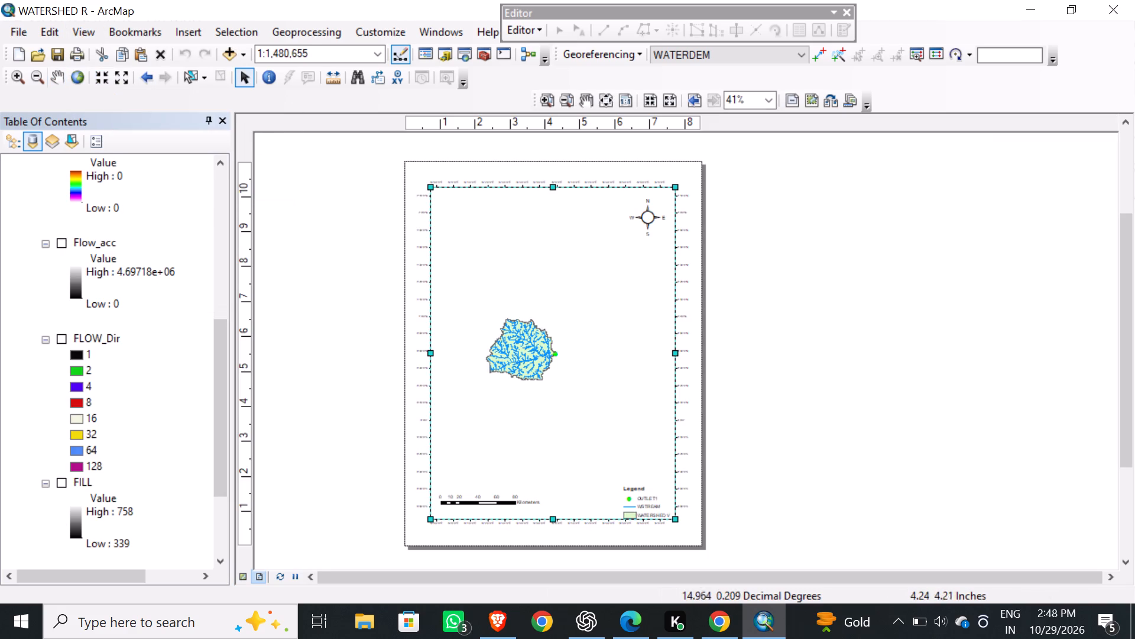
# Delete the existing legend from the lower corner of the map layout.
pyautogui.click(640, 495)
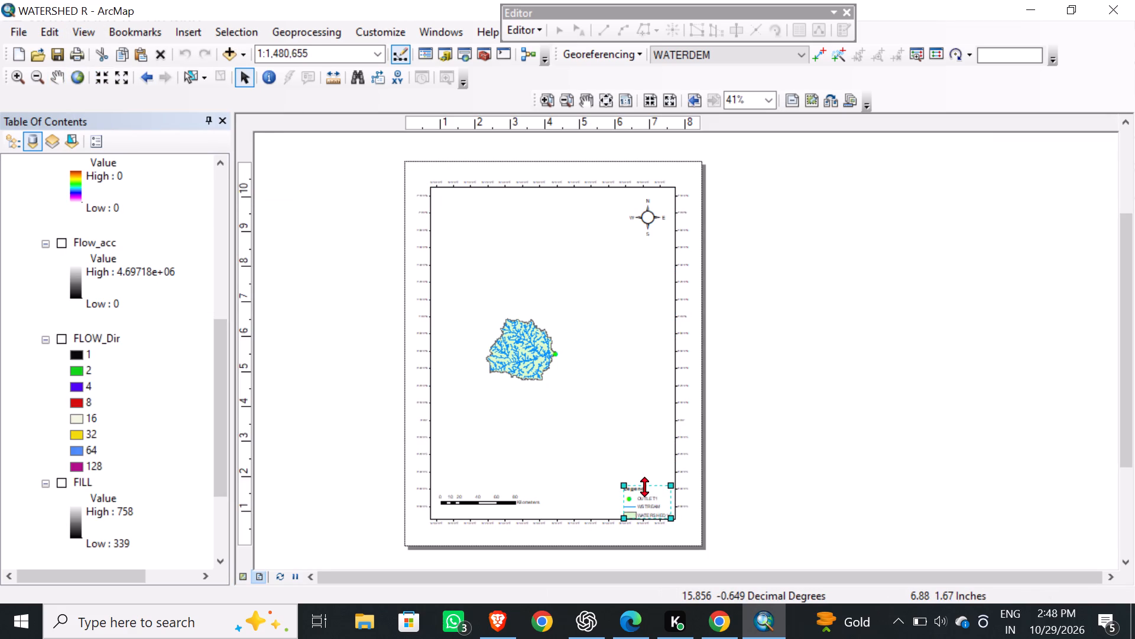
pyautogui.click(640, 487)
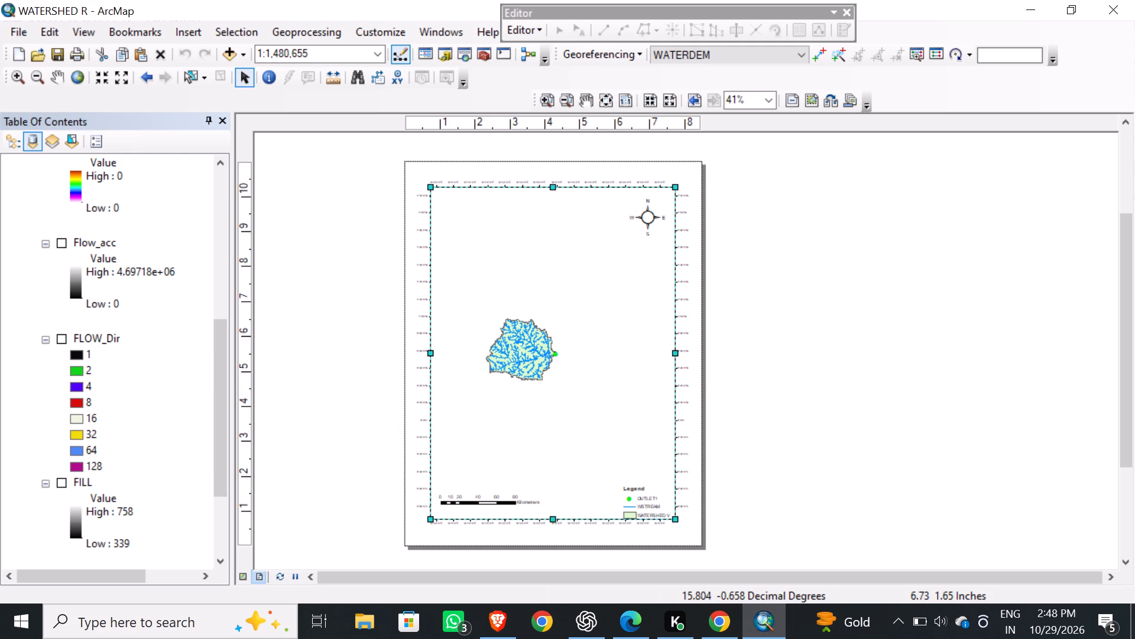
pyautogui.press('BackSpace')
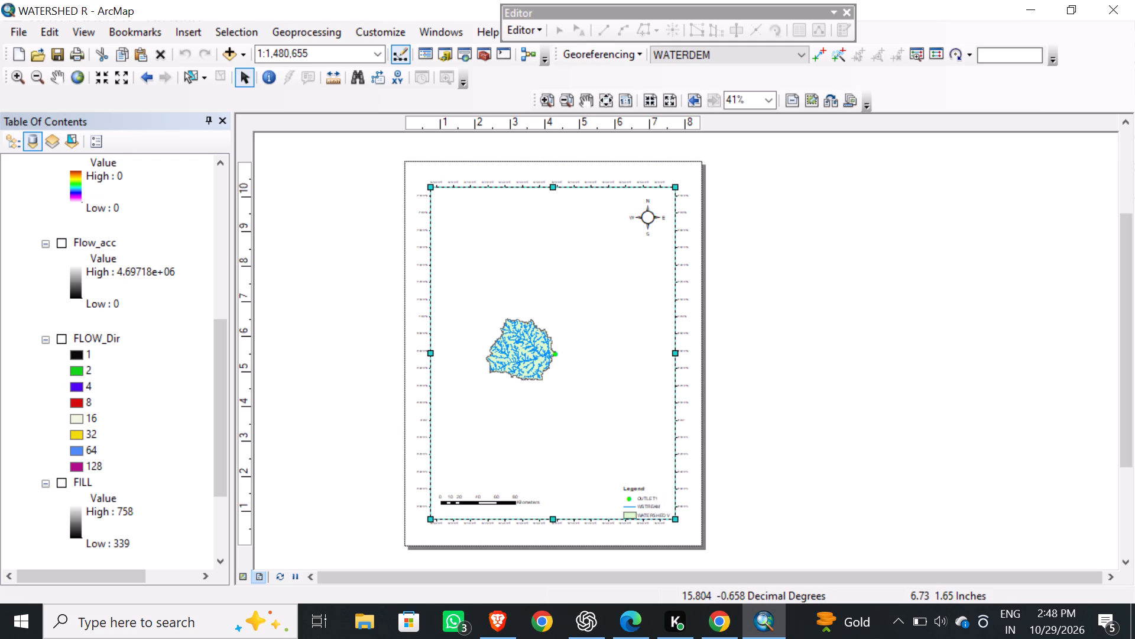
pyautogui.click(640, 487)
pyautogui.press('Delete')
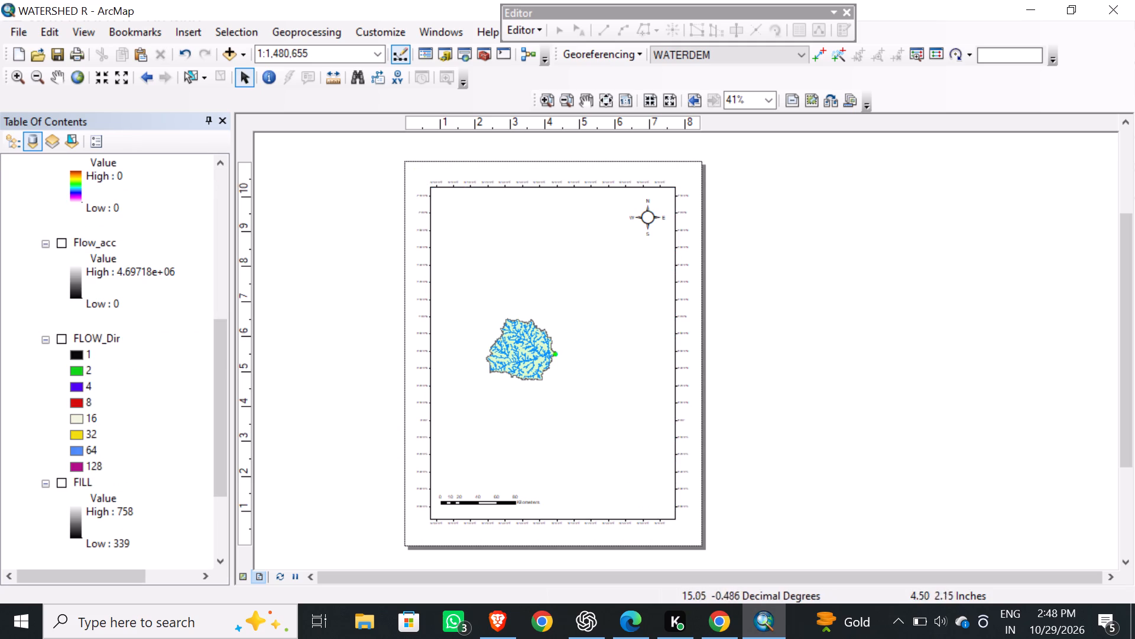
# Delete the existing kilometres scale bar from the layout, keeping the data frame and the north arrow.
pyautogui.click(513, 503)
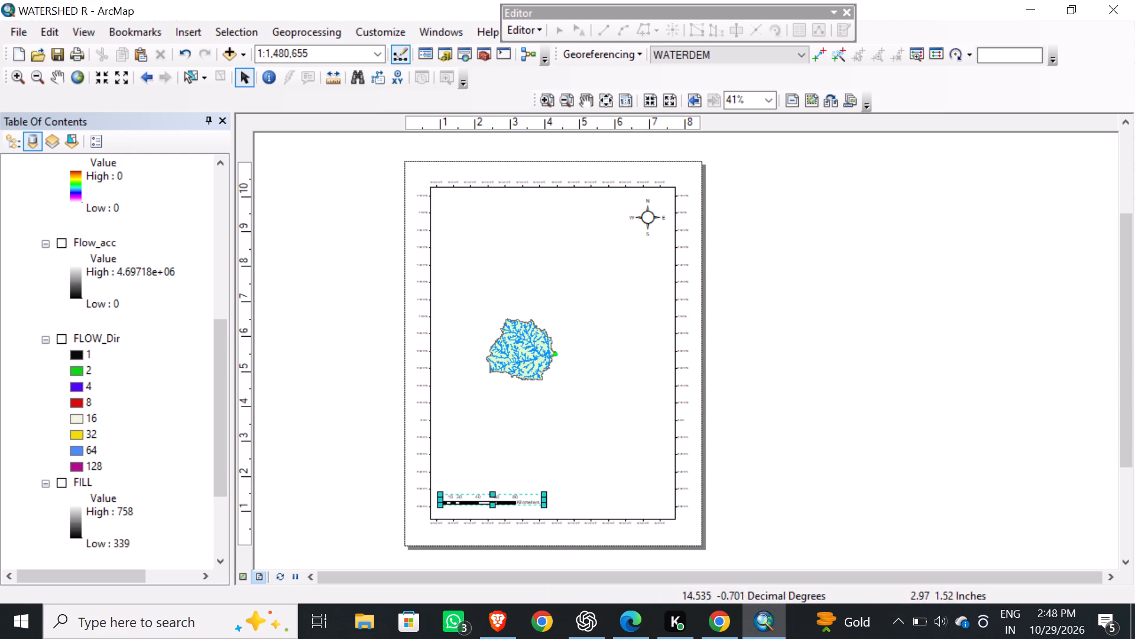
pyautogui.click(508, 493)
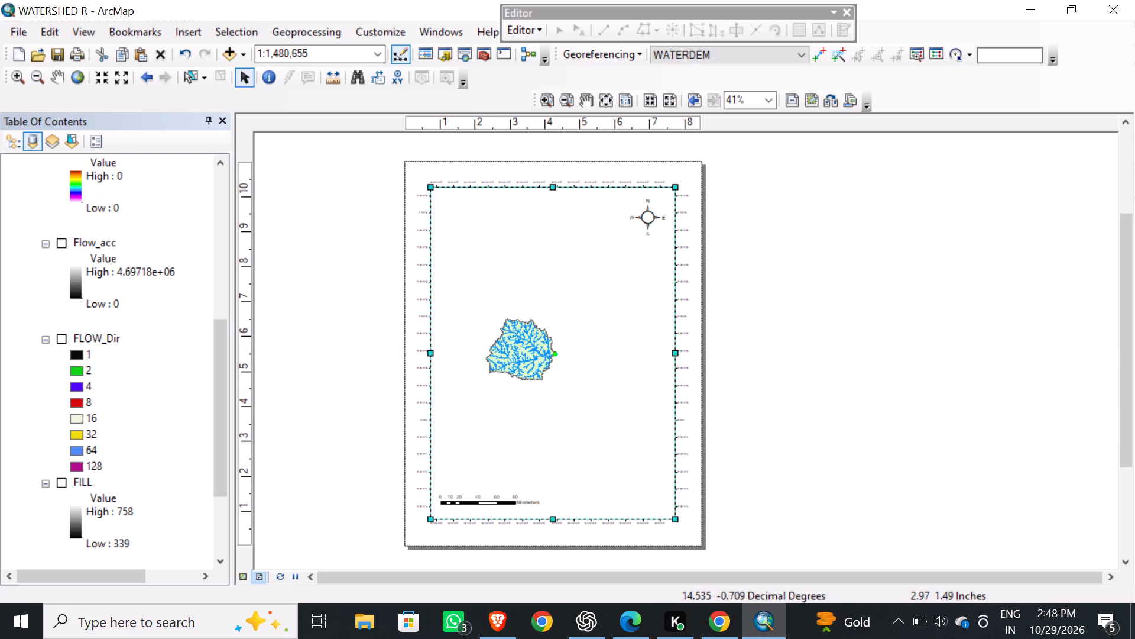
pyautogui.click(508, 493)
pyautogui.click(508, 493)
pyautogui.press('Delete')
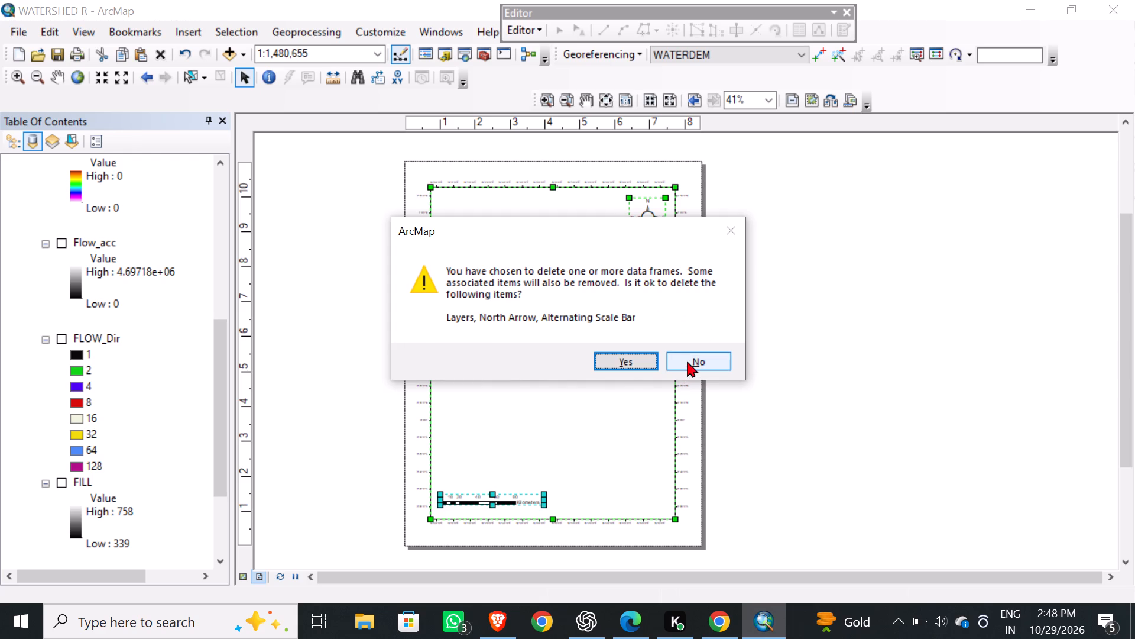
pyautogui.click(687, 361)
pyautogui.click(528, 493)
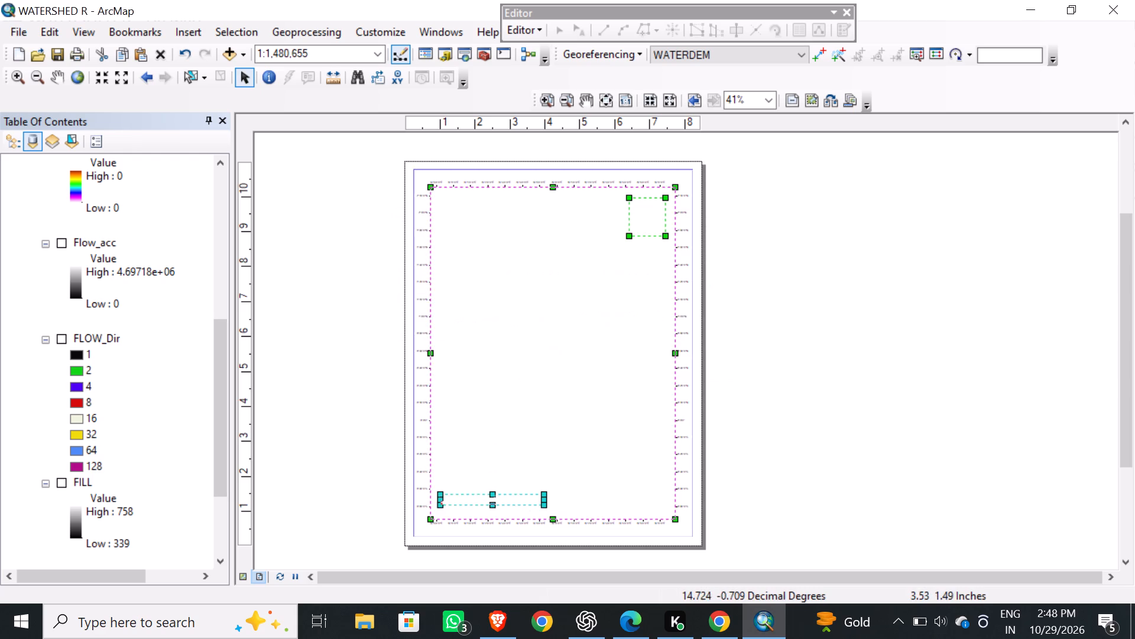
pyautogui.click(528, 493)
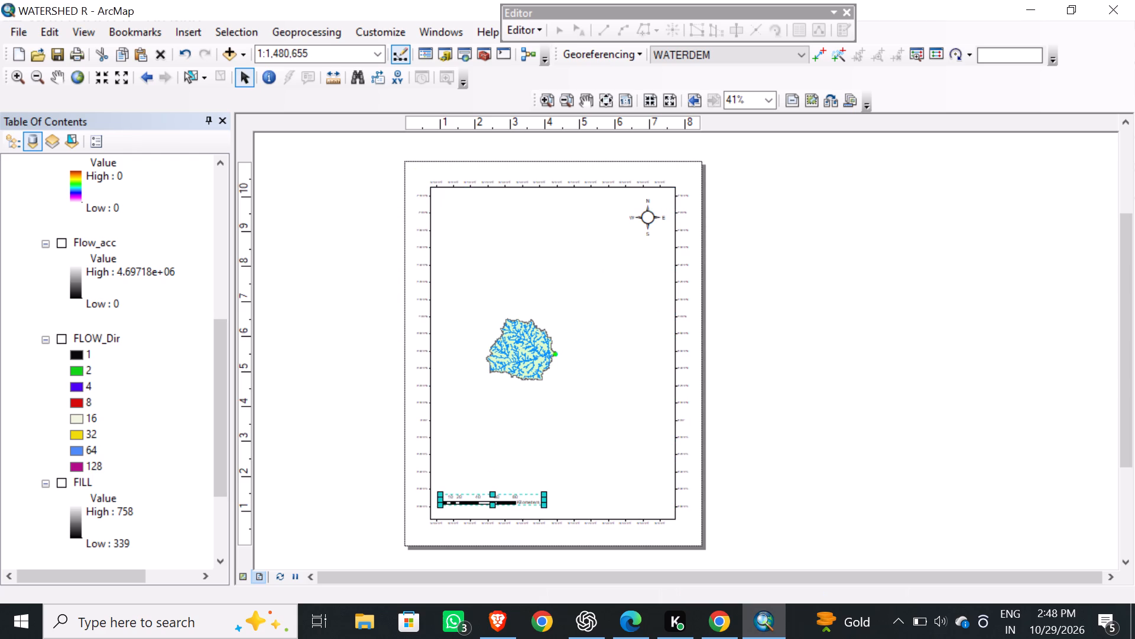
pyautogui.press('Delete')
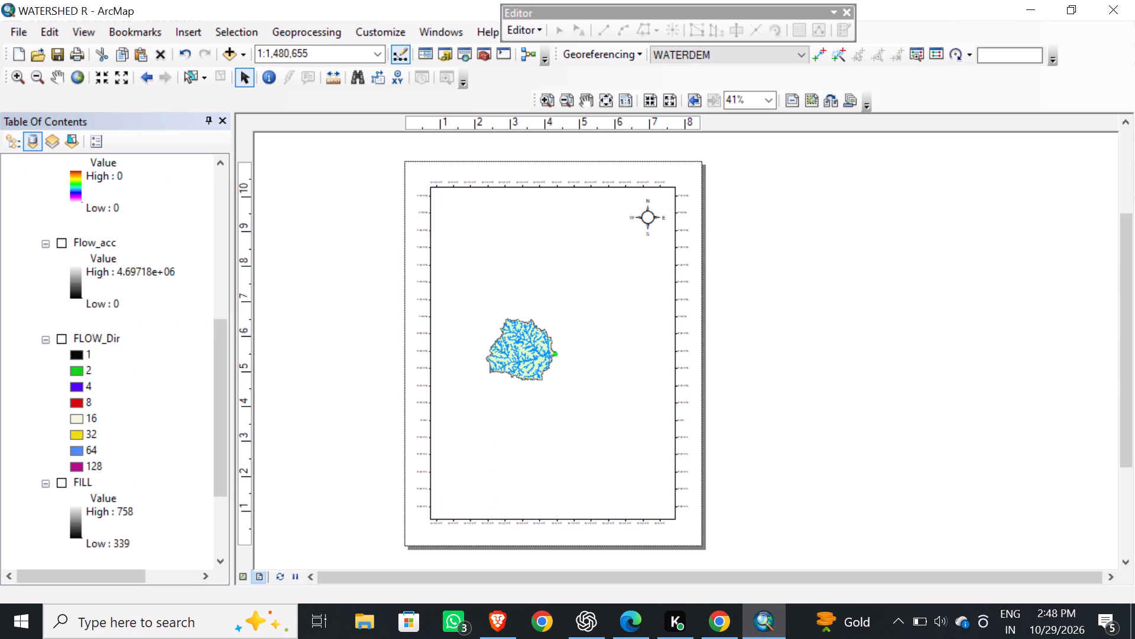
# Insert an Alternating Scale Bar 2 and place it inside the data frame near its lower-left corner.
pyautogui.click(99, 29)
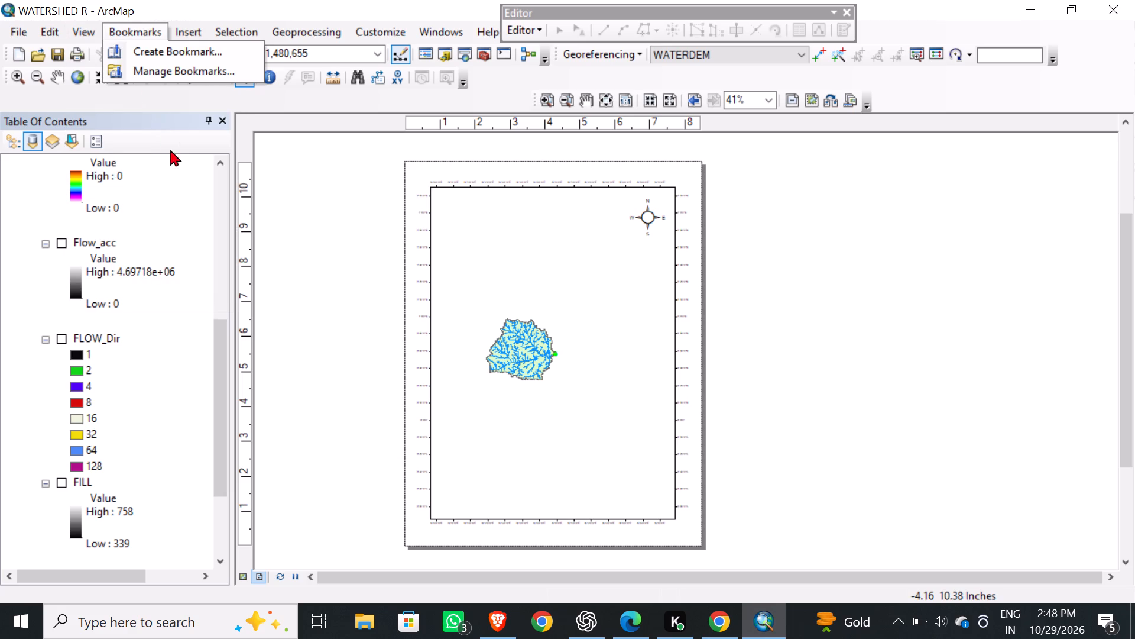
pyautogui.click(86, 33)
pyautogui.click(86, 33)
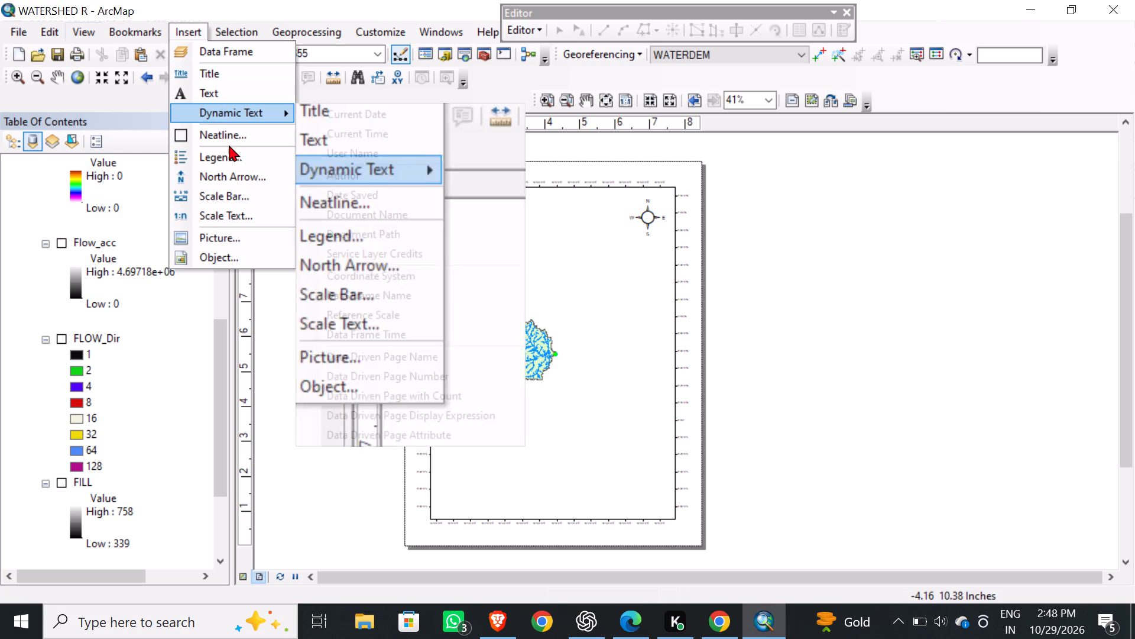
pyautogui.click(239, 196)
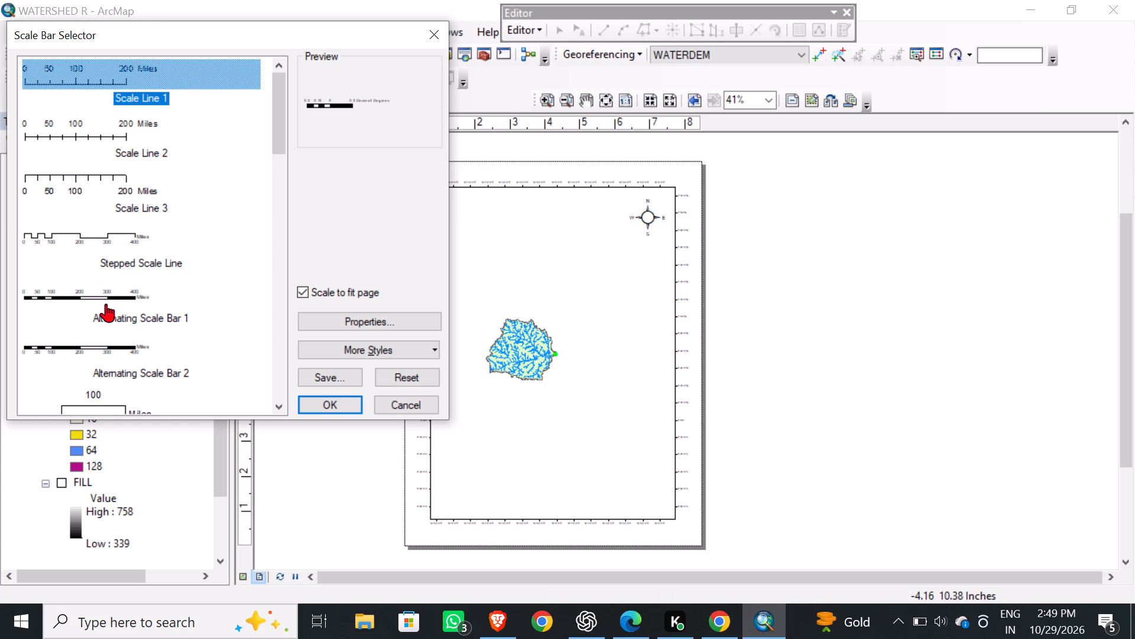
pyautogui.click(103, 345)
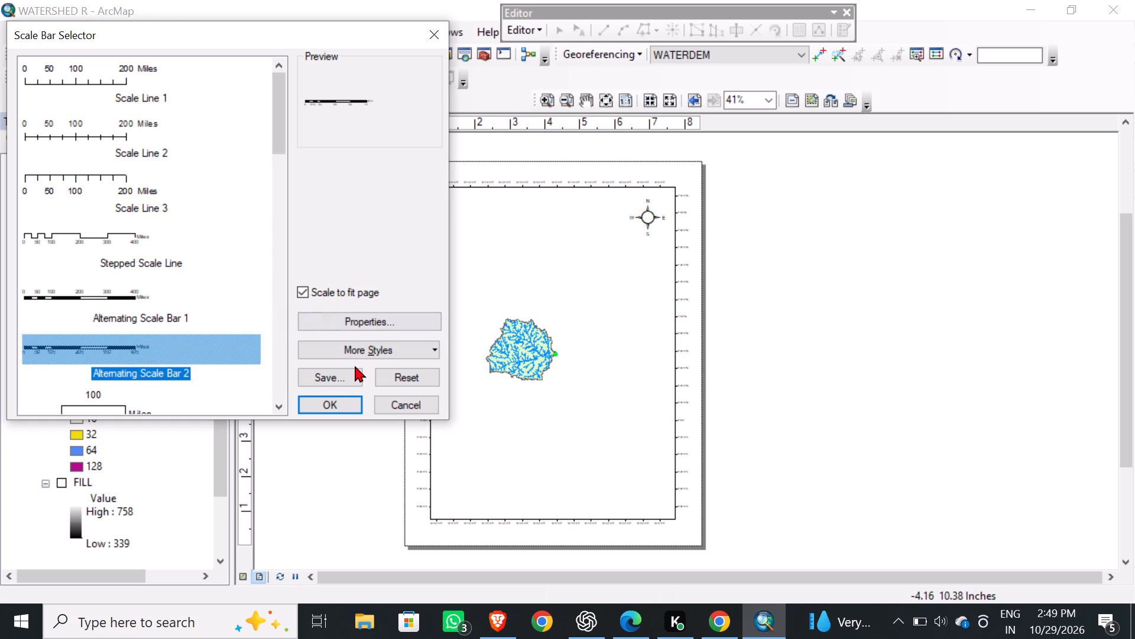
pyautogui.click(343, 401)
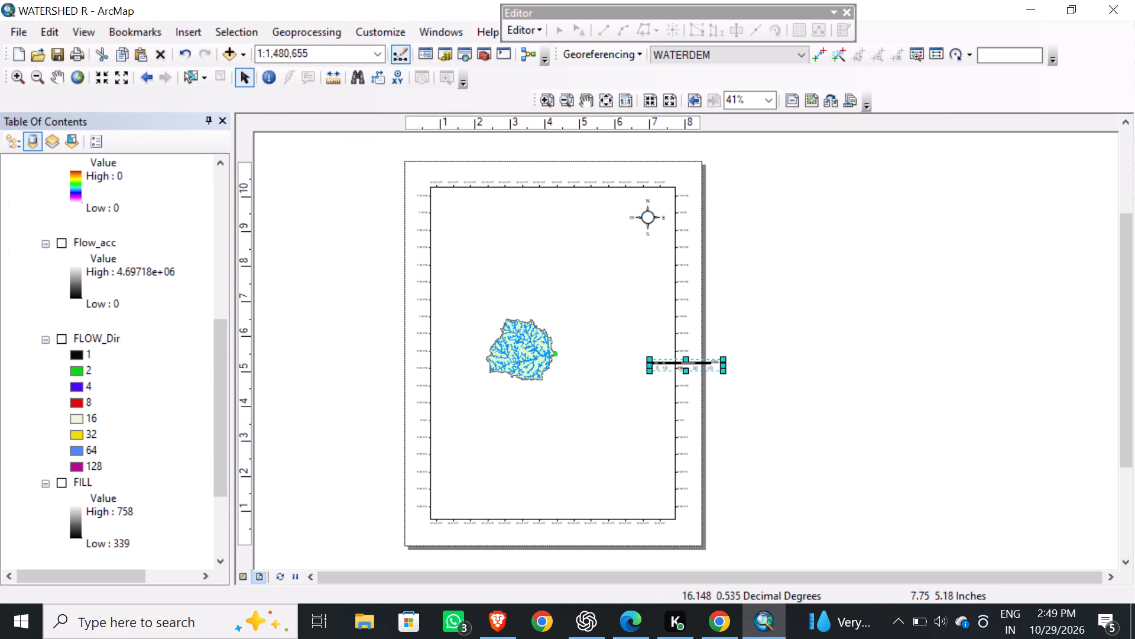
pyautogui.moveTo(675, 364); pyautogui.dragTo(485, 493)
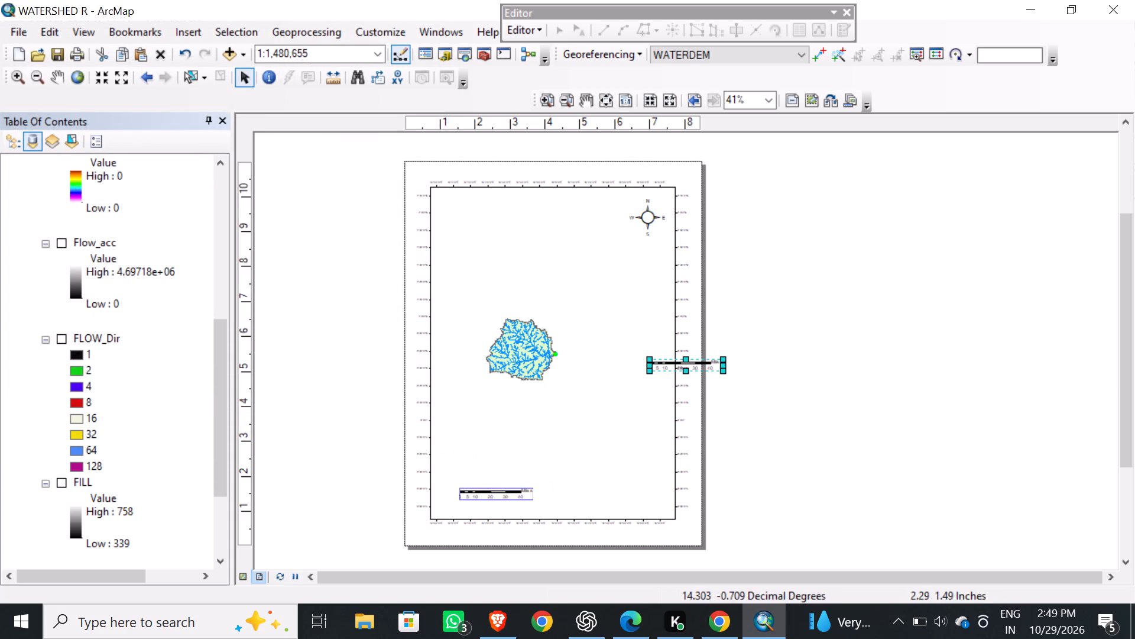
pyautogui.moveTo(485, 493); pyautogui.dragTo(478, 490)
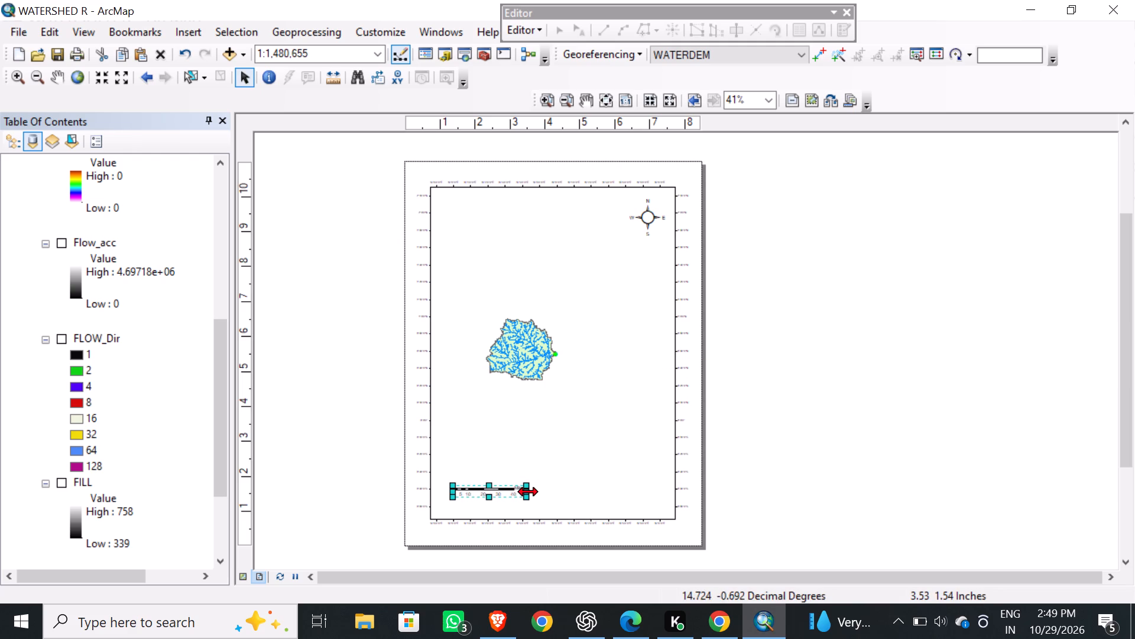
# Enlarge the new scale bar in width and height so that it spans 0 to 80 miles with readable labels.
pyautogui.moveTo(527, 491); pyautogui.dragTo(582, 490)
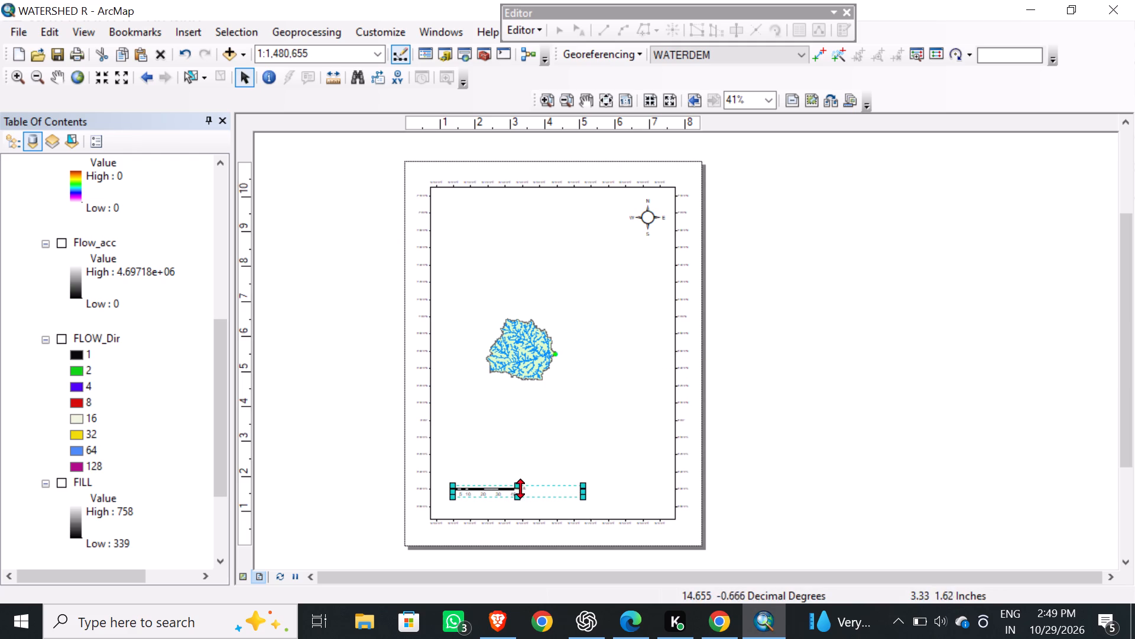
pyautogui.moveTo(518, 485); pyautogui.dragTo(518, 463)
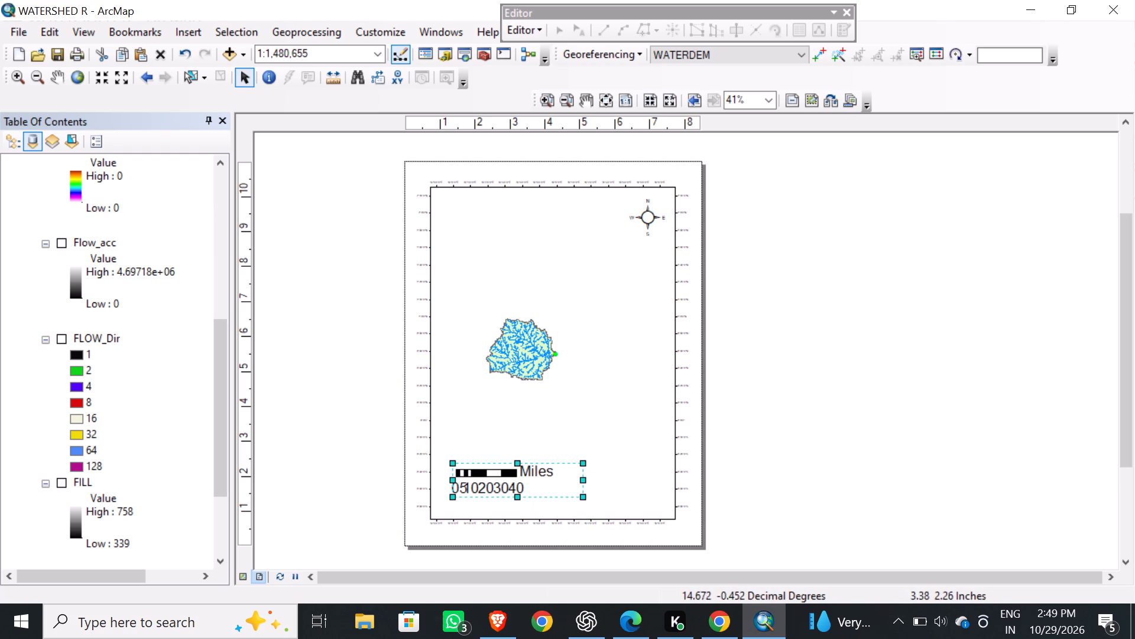
pyautogui.moveTo(520, 462); pyautogui.dragTo(521, 476)
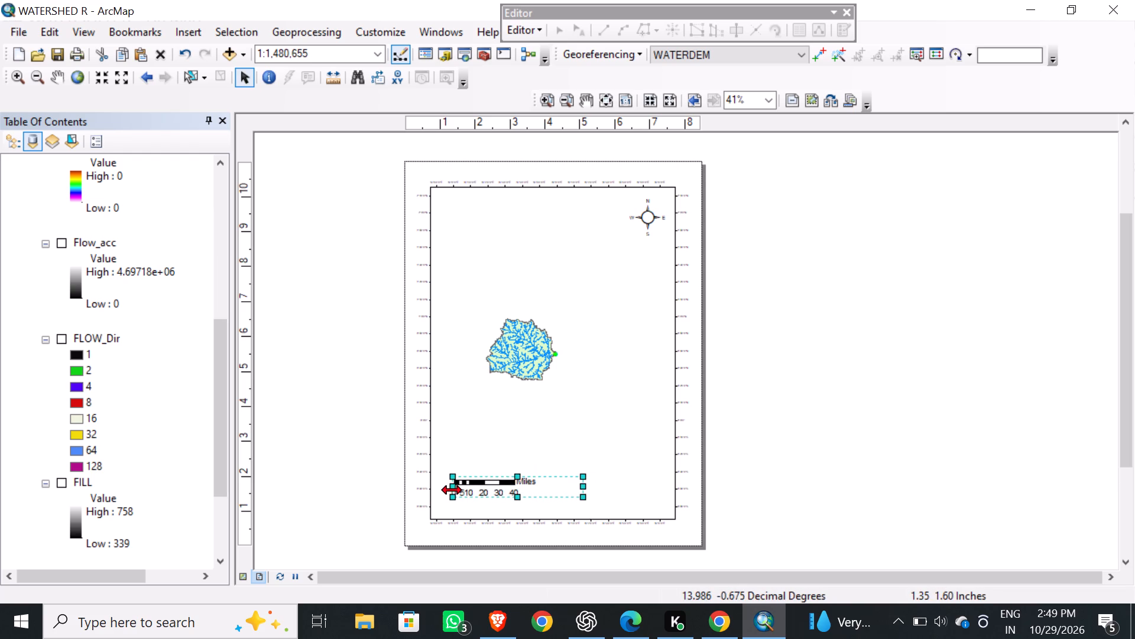
pyautogui.moveTo(451, 489); pyautogui.dragTo(439, 490)
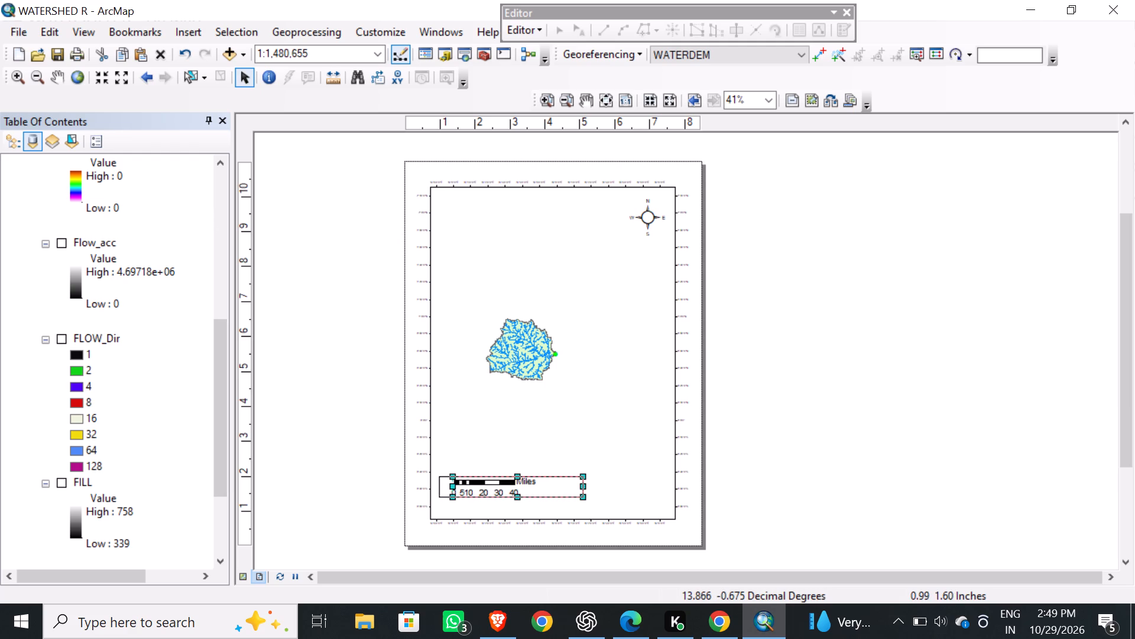
pyautogui.moveTo(439, 490); pyautogui.dragTo(439, 490)
pyautogui.click(528, 425)
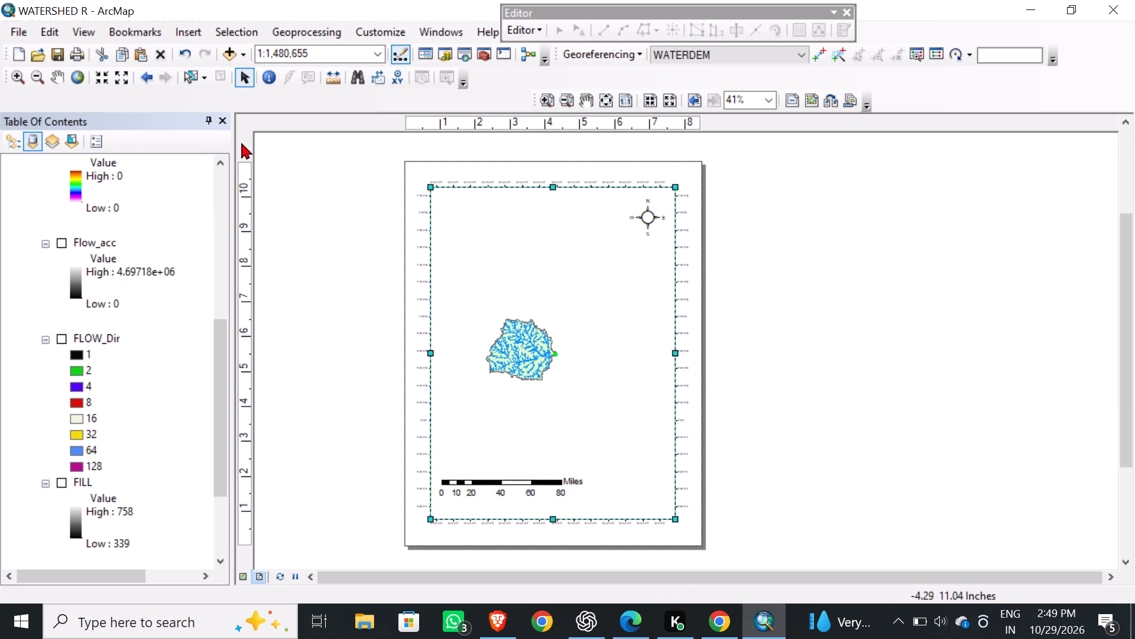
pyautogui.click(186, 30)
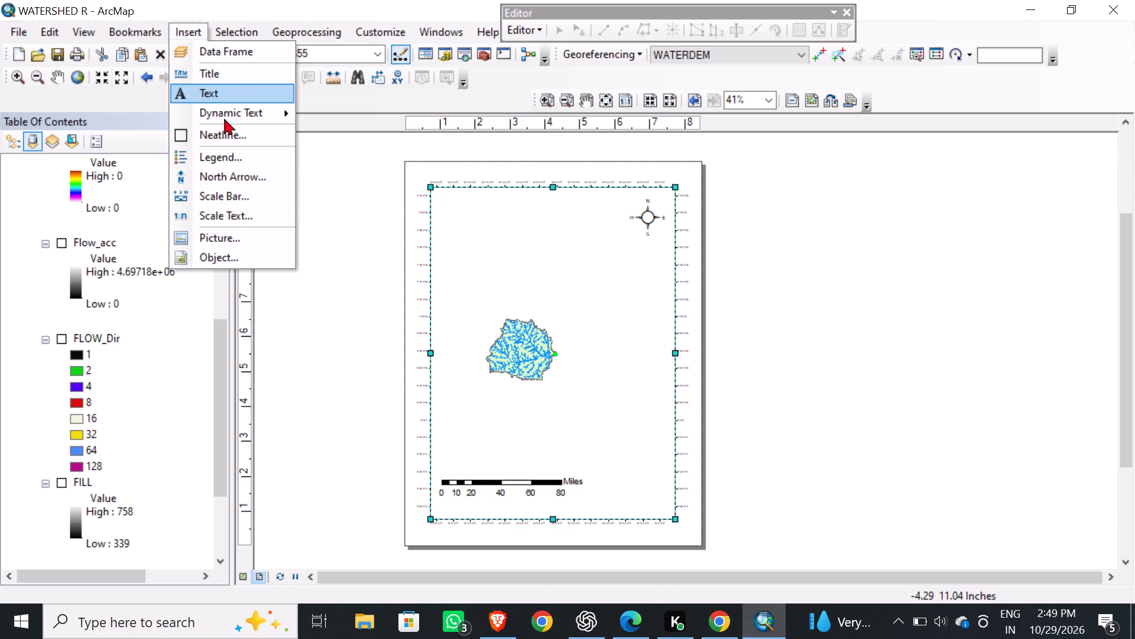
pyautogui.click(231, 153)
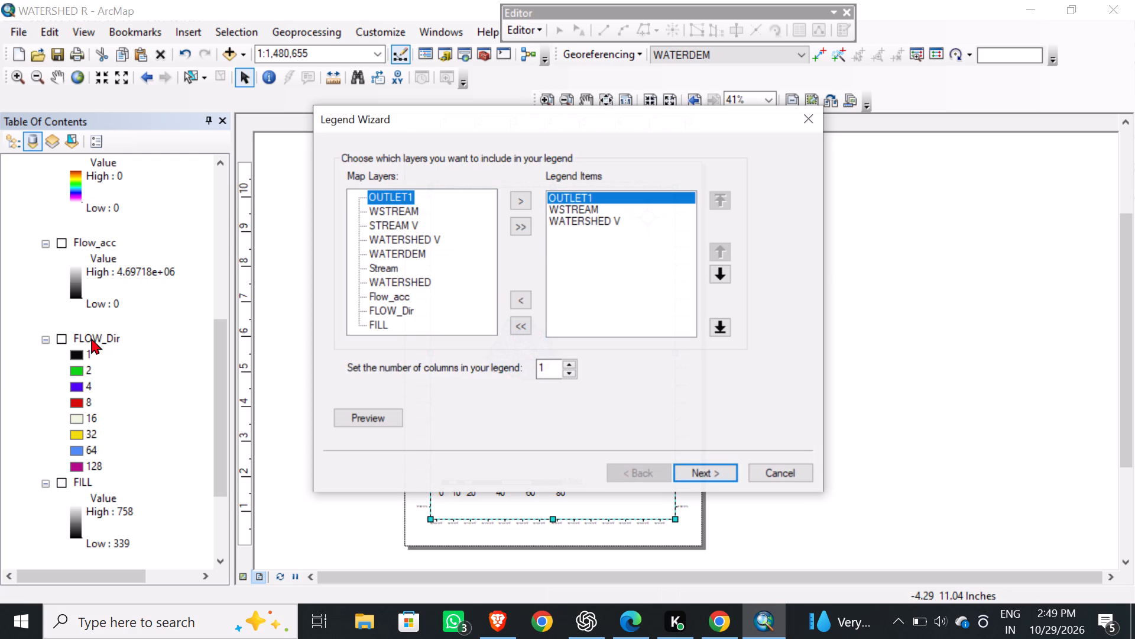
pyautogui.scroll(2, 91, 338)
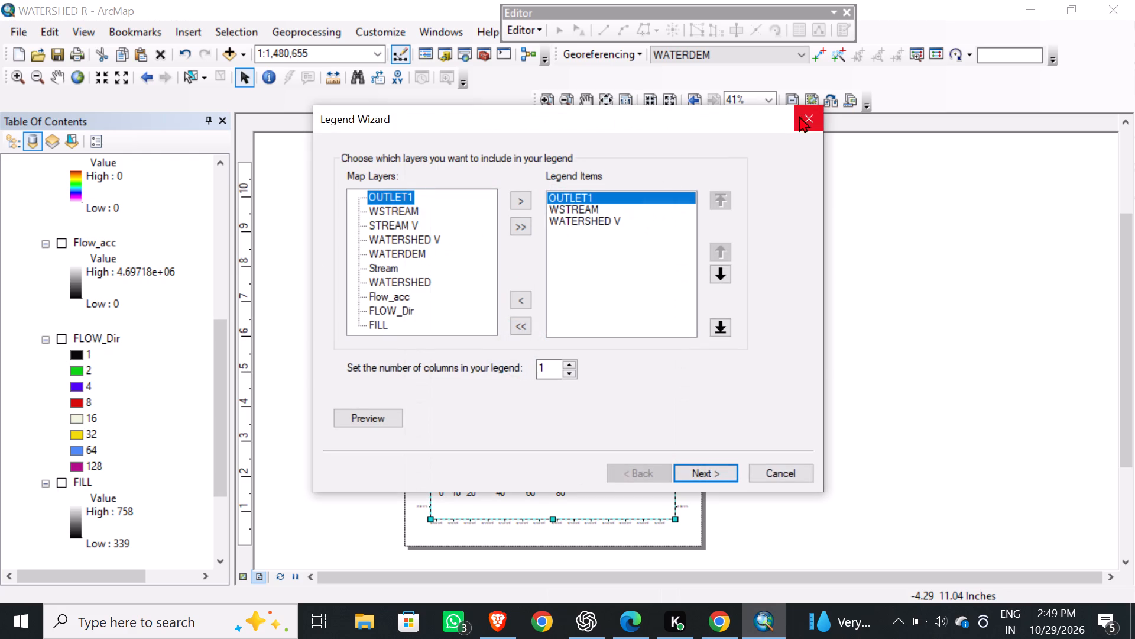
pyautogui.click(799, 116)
# Insert a one-column legend listing OUTLET1, WSTREAM and WATERSHED V, keeping the default title, patches and spacing and no frame border.
pyautogui.scroll(5, 104, 237)
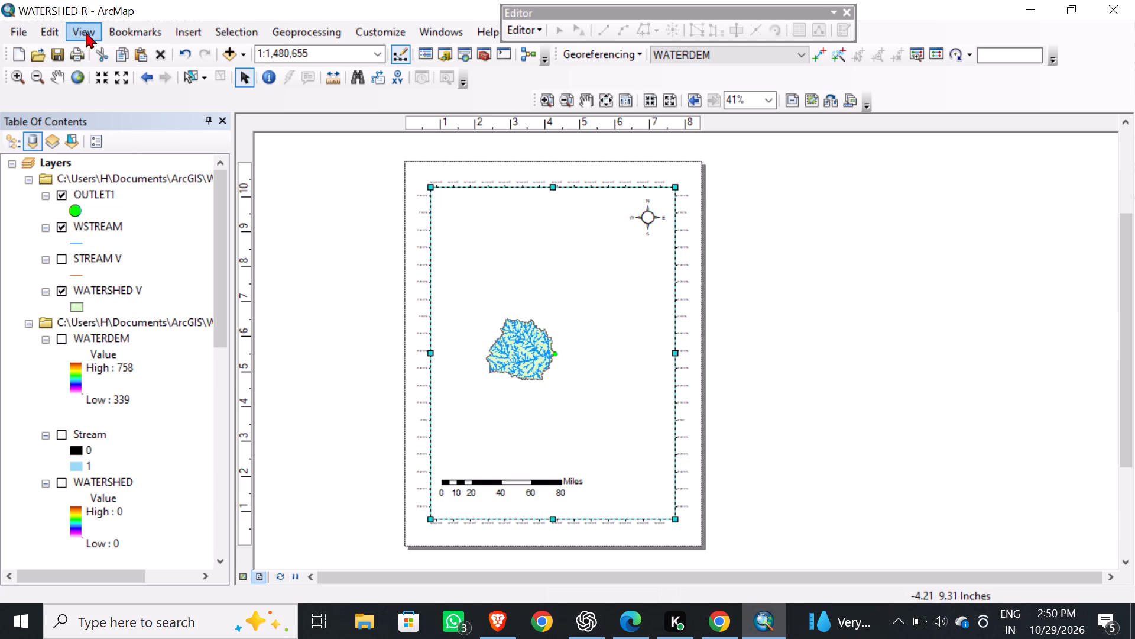
pyautogui.click(184, 27)
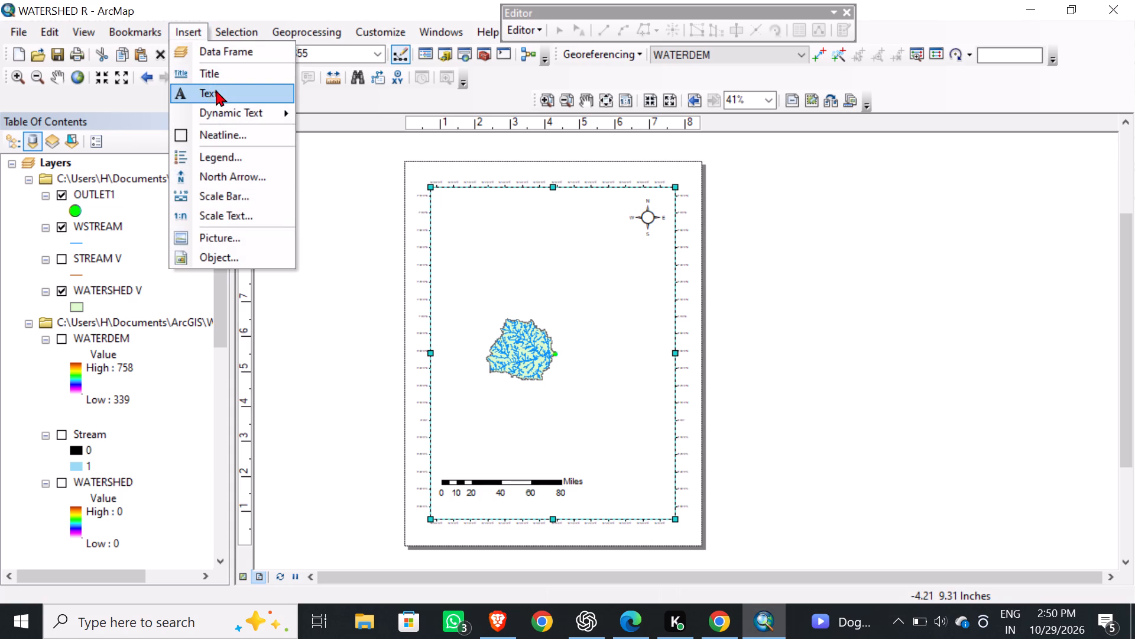
pyautogui.click(233, 158)
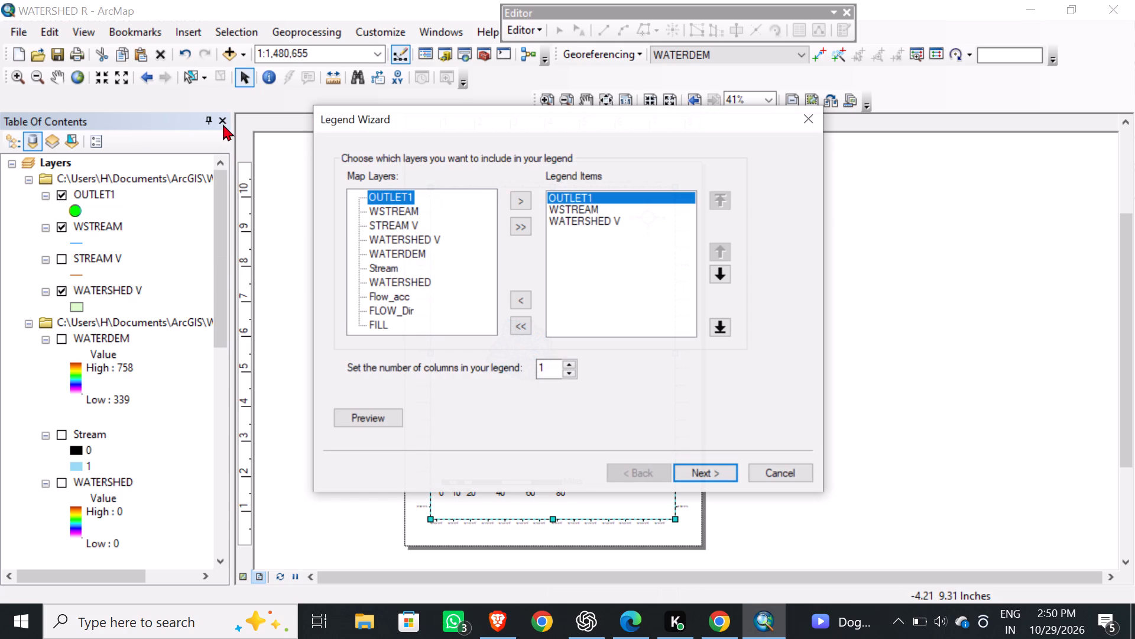
pyautogui.click(588, 206)
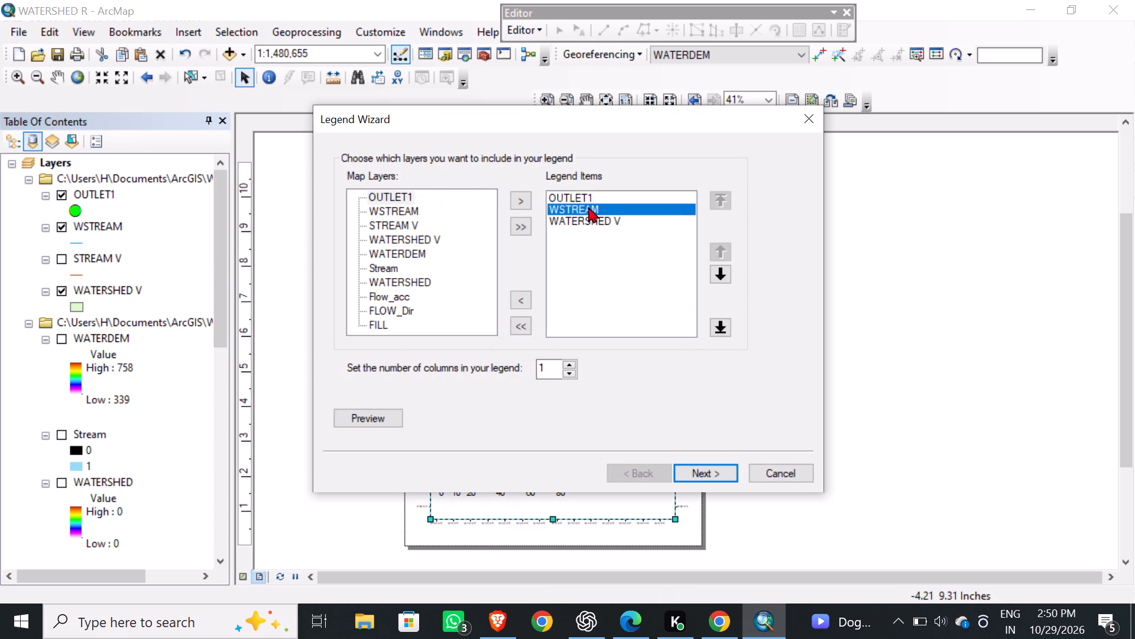
pyautogui.click(711, 476)
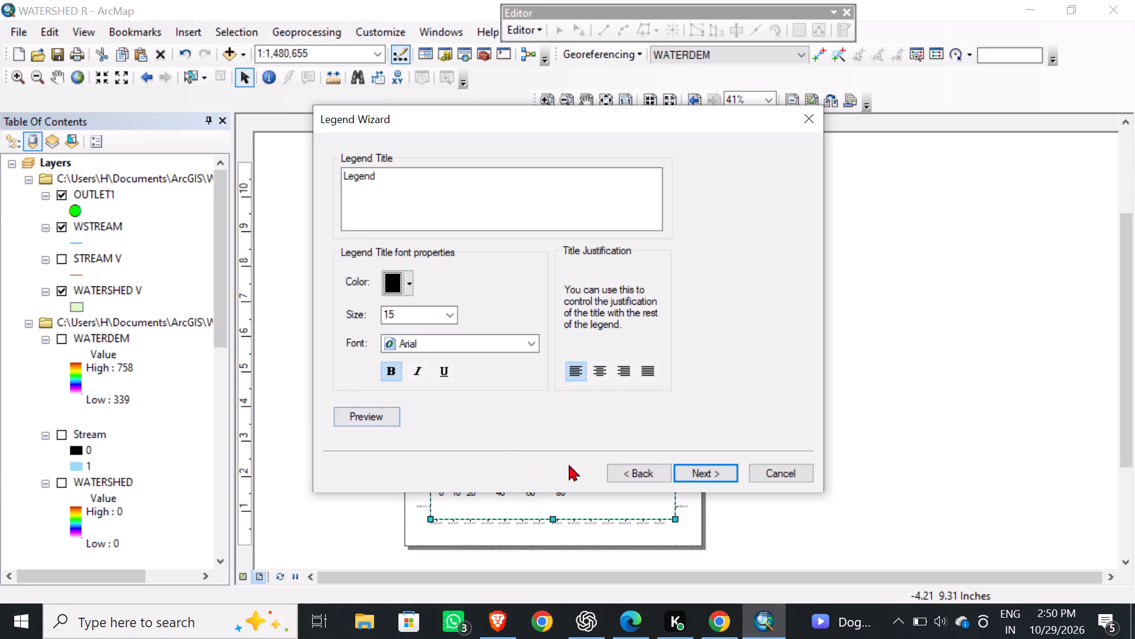
pyautogui.click(624, 472)
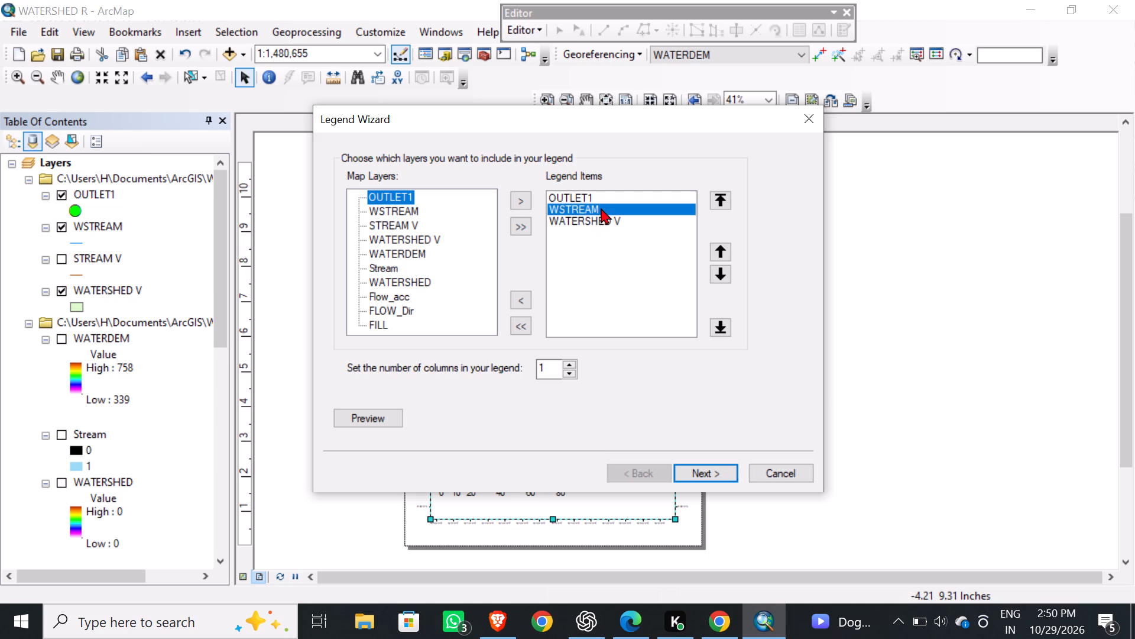
pyautogui.keyDown('ctrl'); pyautogui.click(603, 218); pyautogui.keyUp('ctrl')
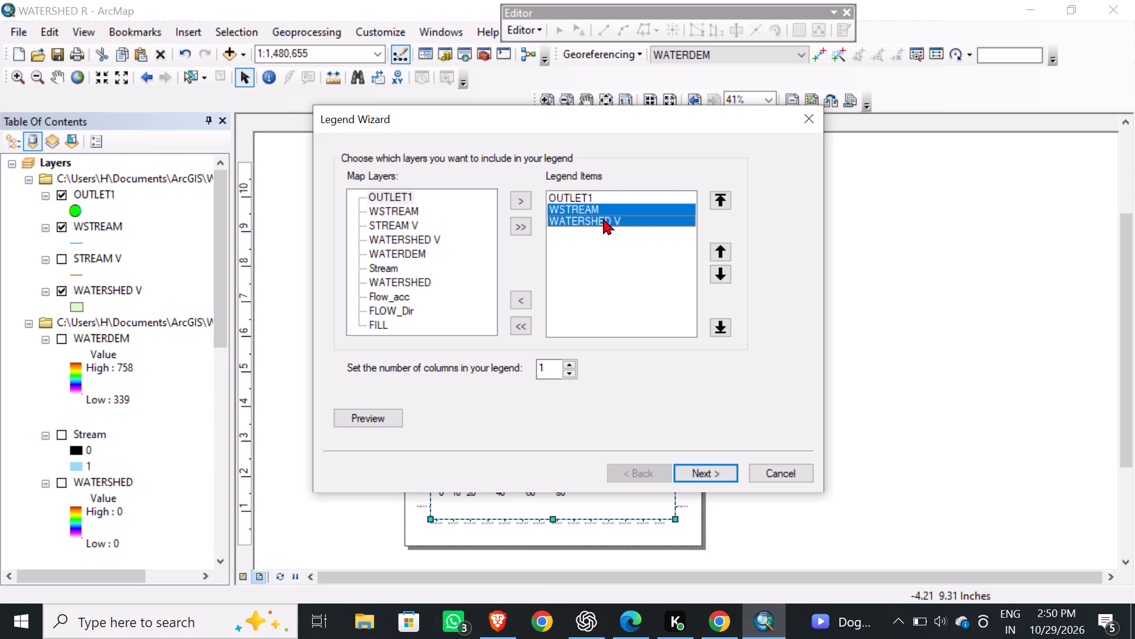
pyautogui.click(708, 470)
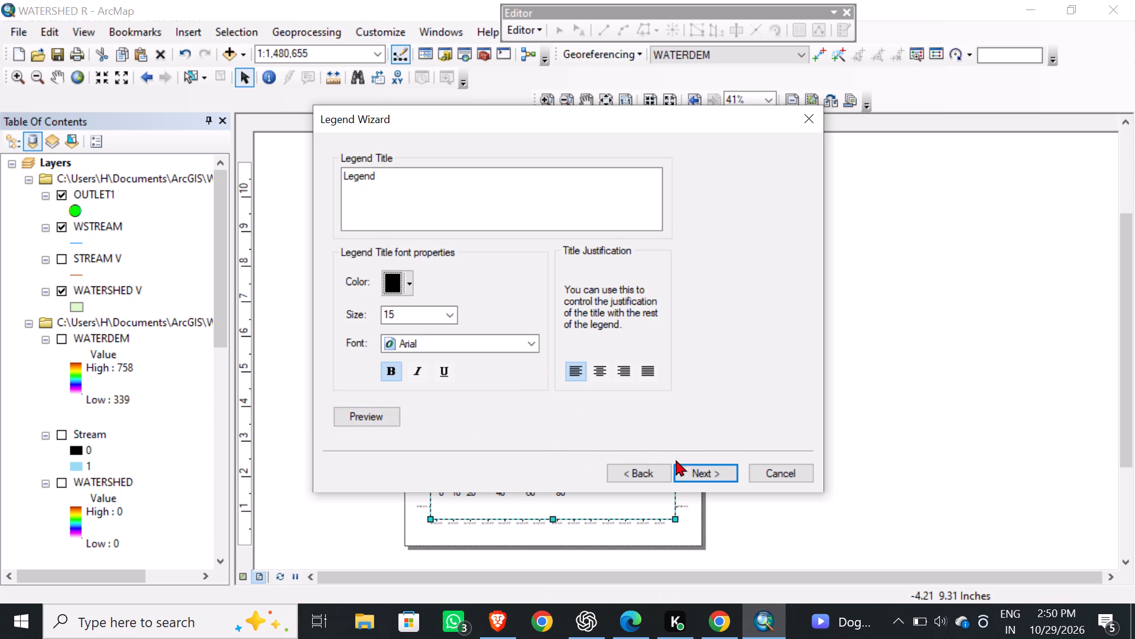
pyautogui.click(703, 468)
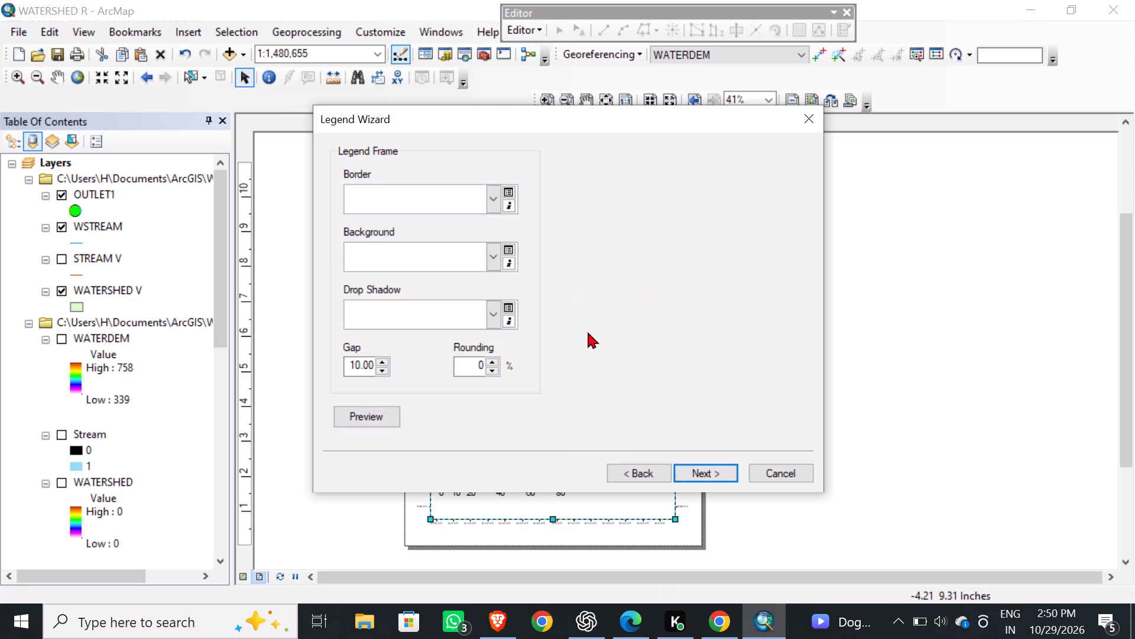
pyautogui.click(494, 200)
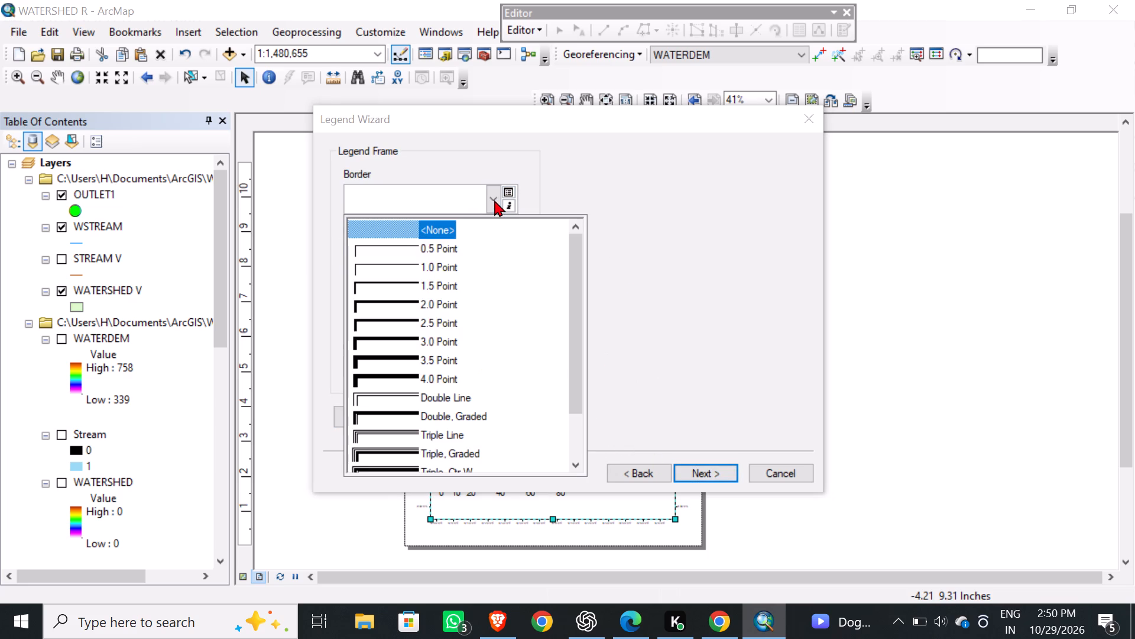
pyautogui.click(669, 254)
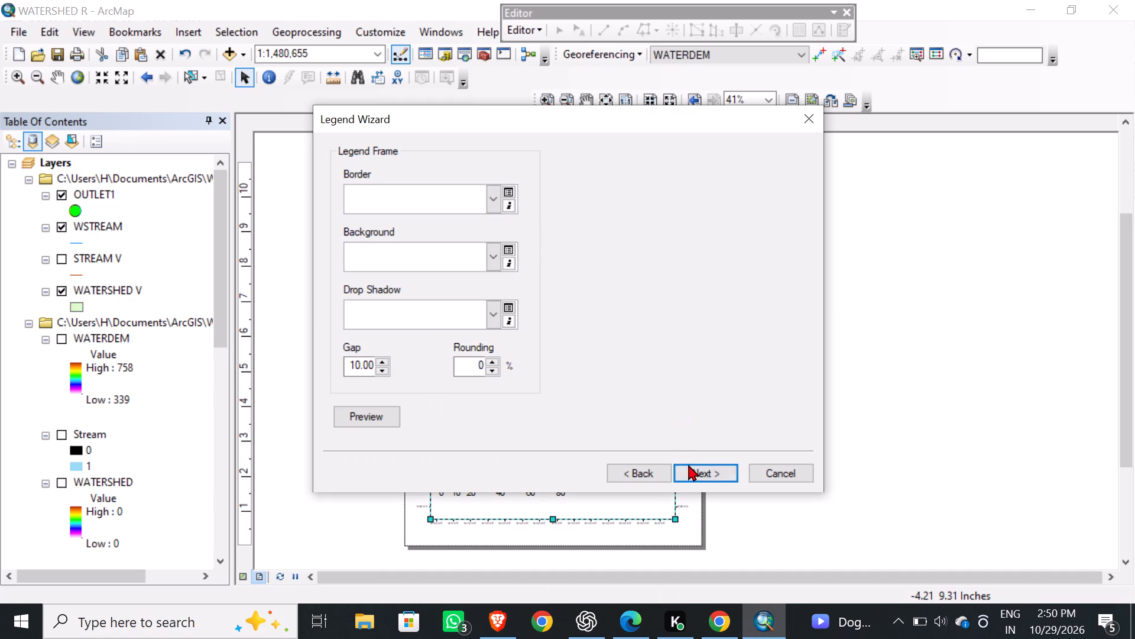
pyautogui.click(693, 467)
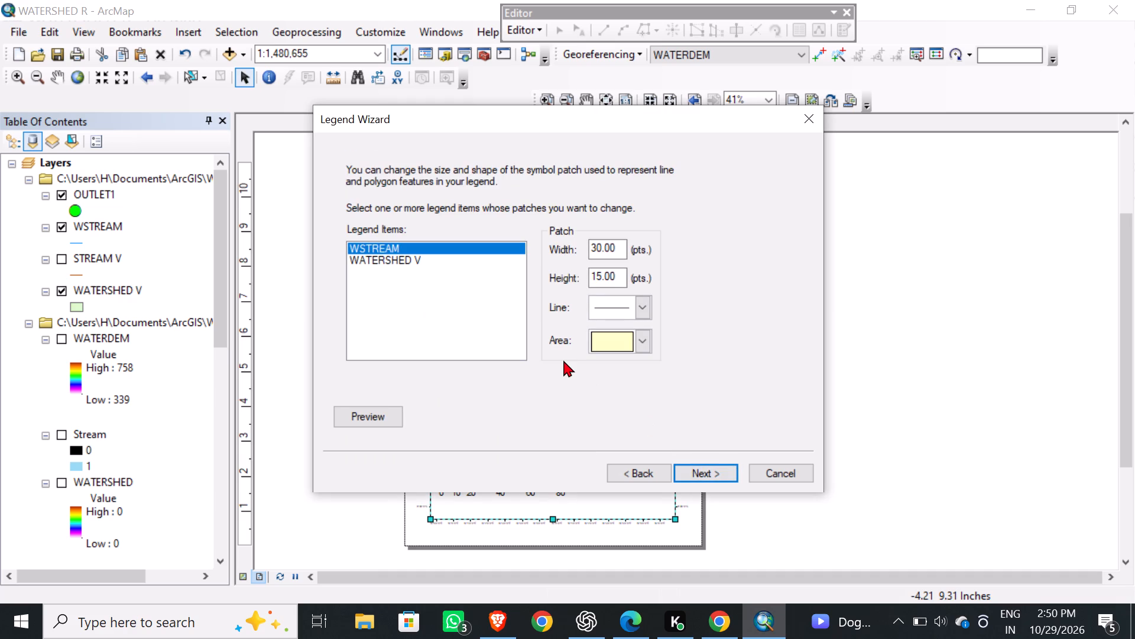
pyautogui.keyDown('ctrl'); pyautogui.click(413, 258); pyautogui.keyUp('ctrl')
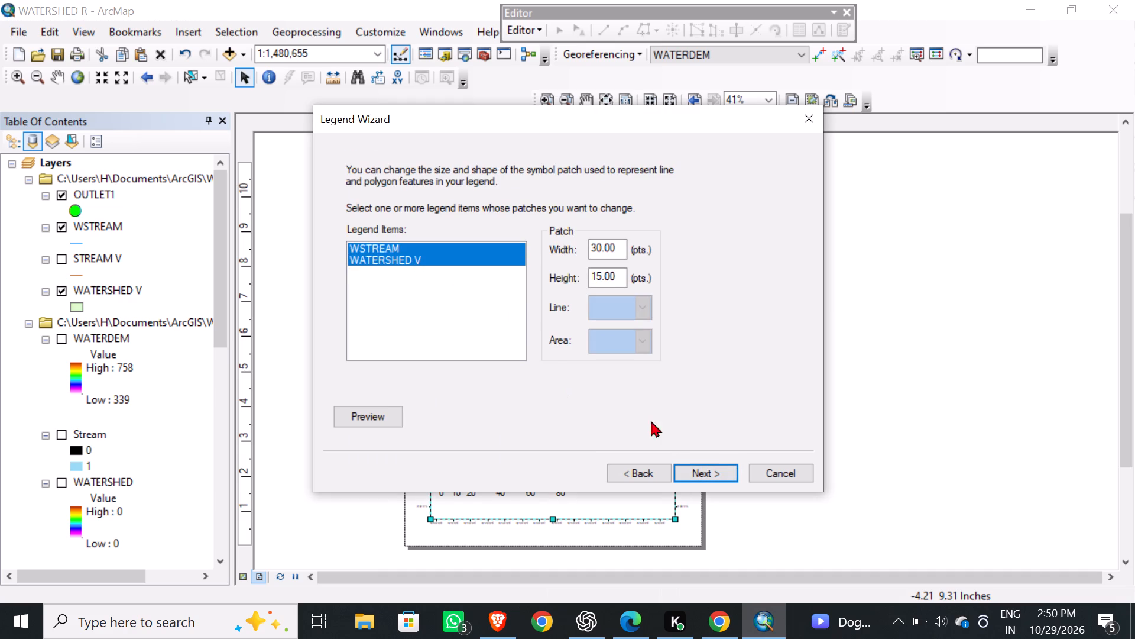
pyautogui.click(710, 462)
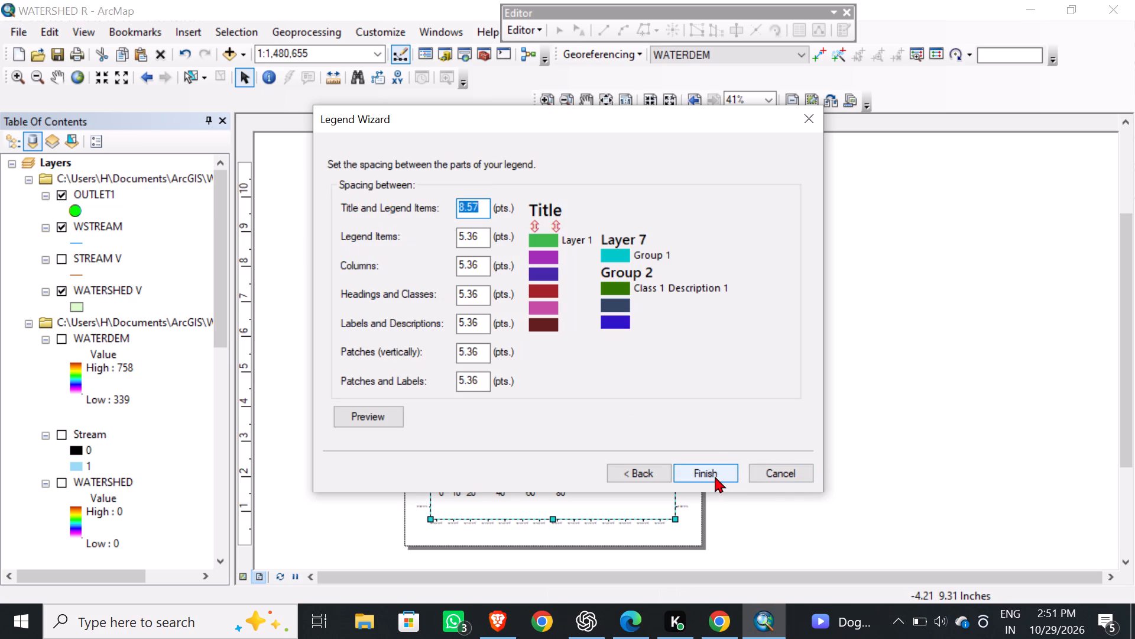
pyautogui.click(718, 477)
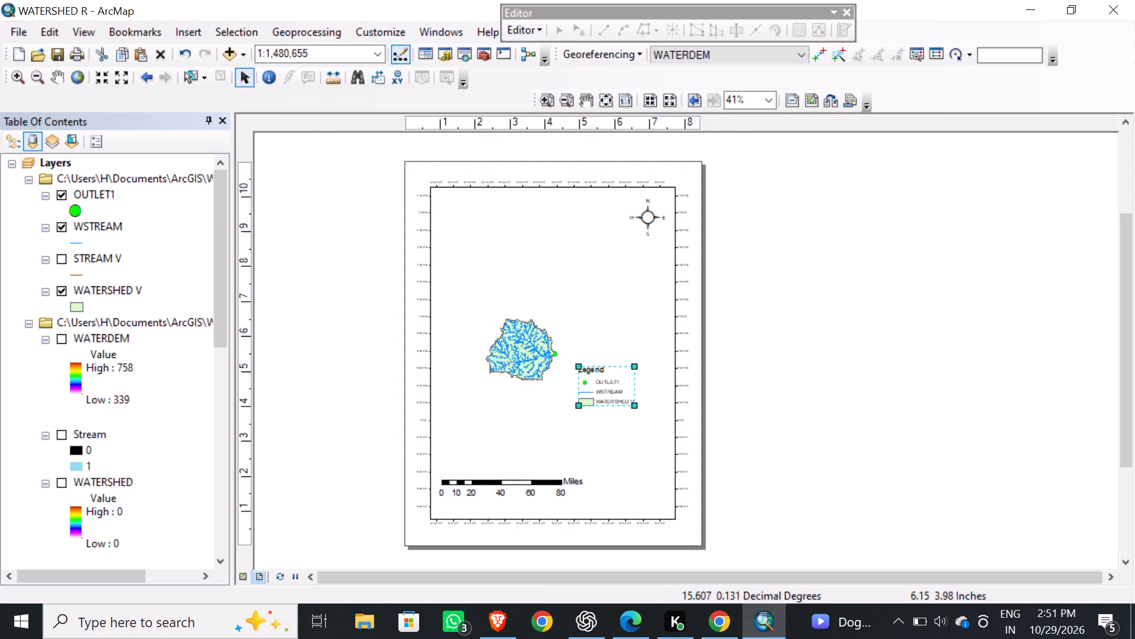
# Move the new legend to the data frame's lower-right corner and enlarge it, keeping it inside the frame and above the scale bar.
pyautogui.moveTo(619, 406); pyautogui.dragTo(636, 461)
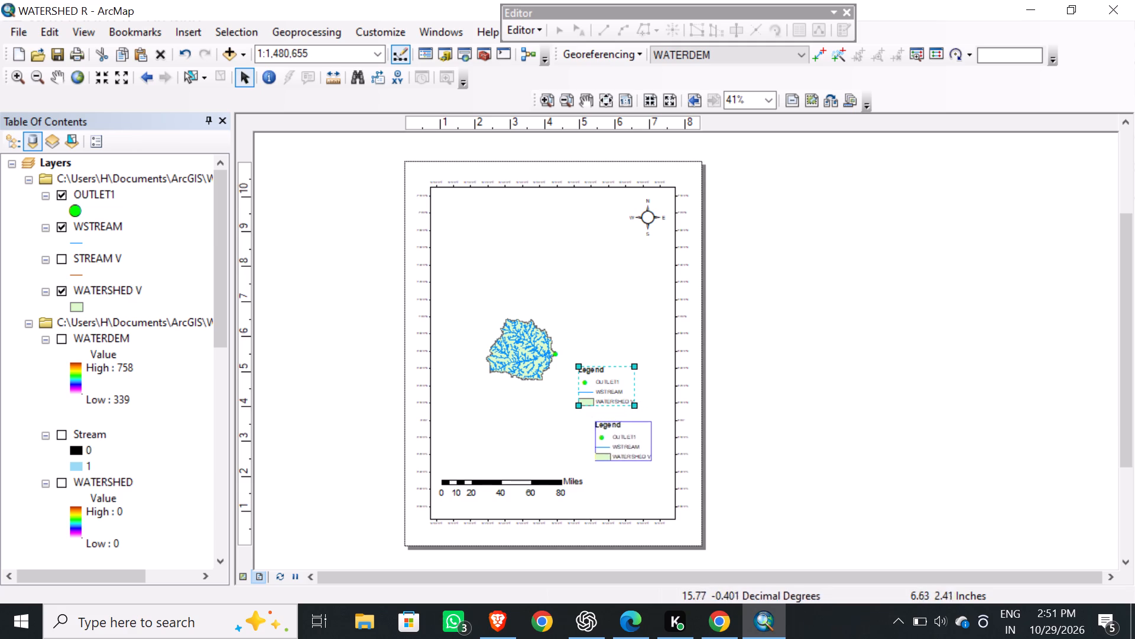
pyautogui.moveTo(636, 461); pyautogui.dragTo(641, 483)
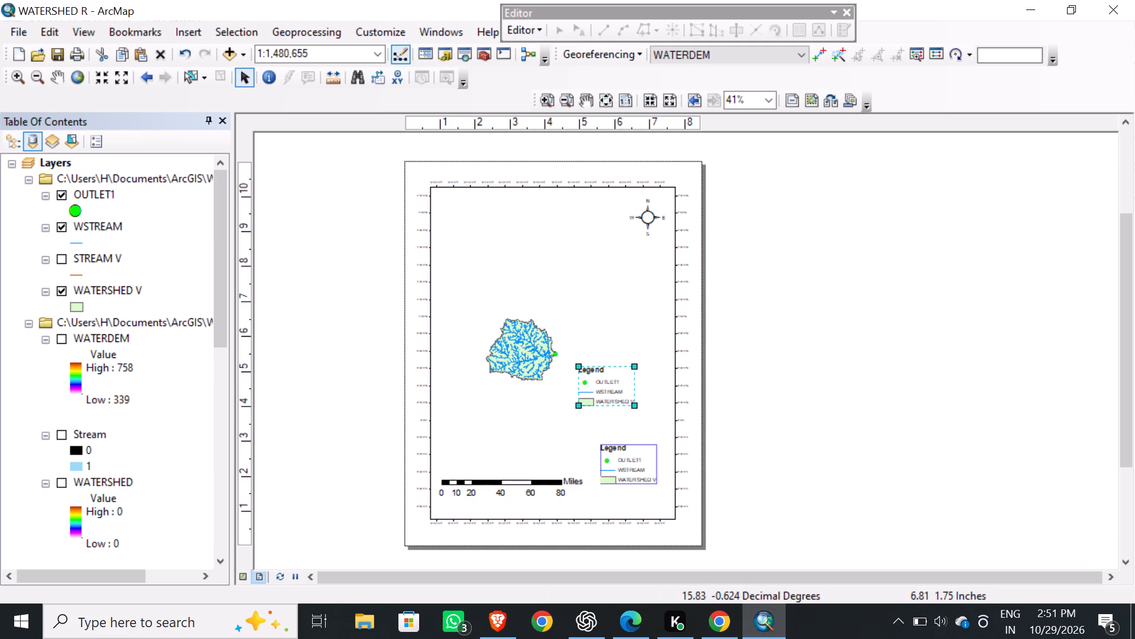
pyautogui.moveTo(641, 483); pyautogui.dragTo(638, 483)
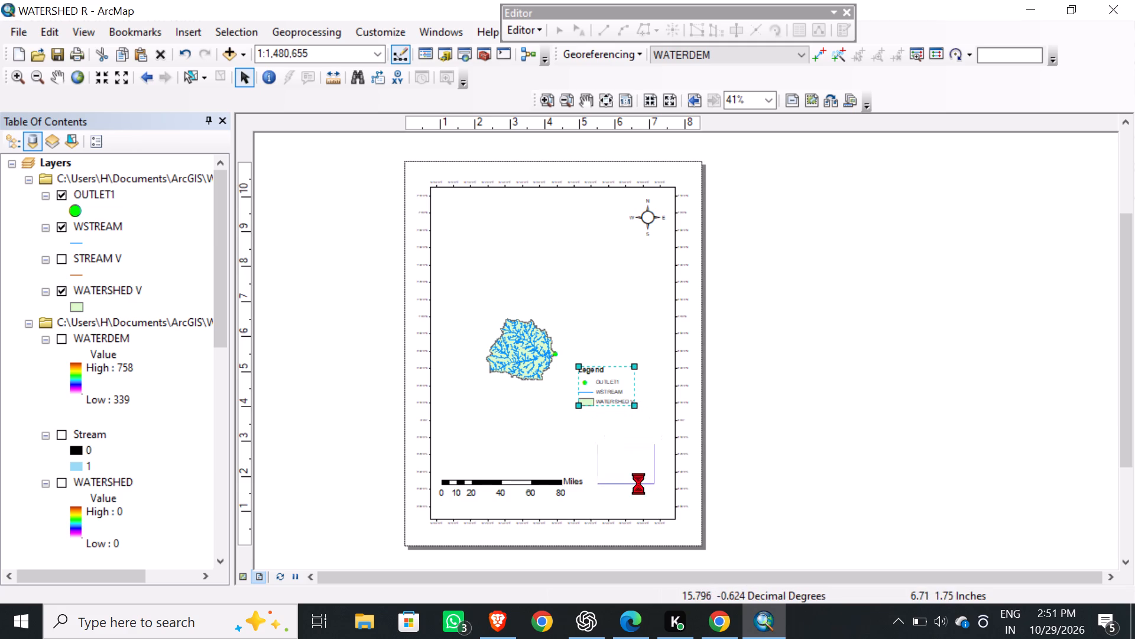
pyautogui.moveTo(624, 443); pyautogui.dragTo(624, 423)
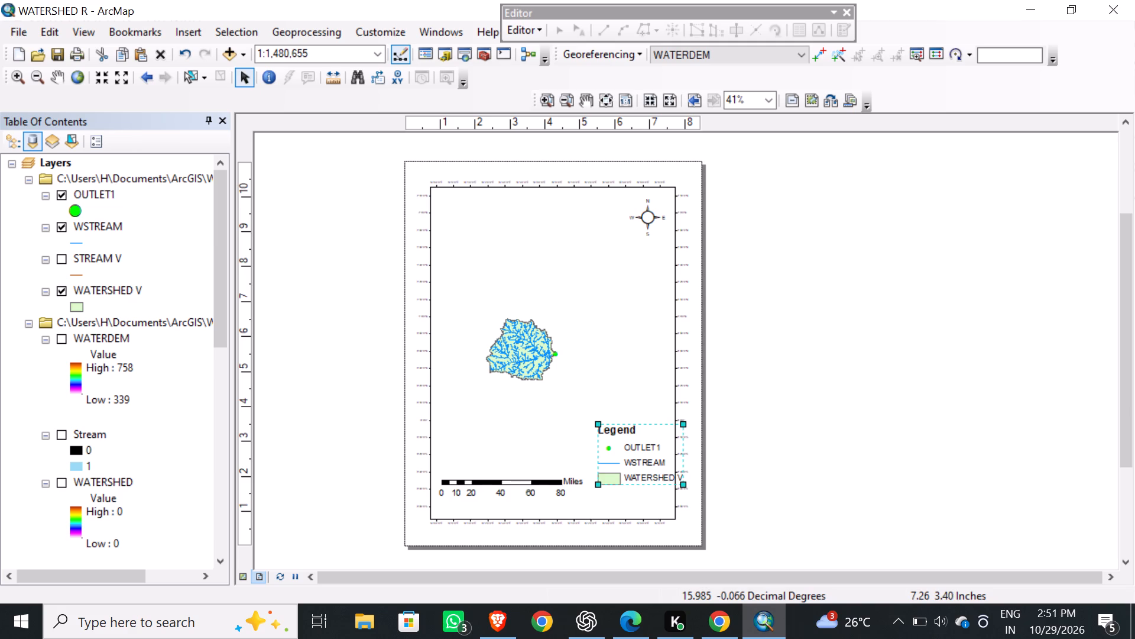
pyautogui.moveTo(658, 424); pyautogui.dragTo(646, 411)
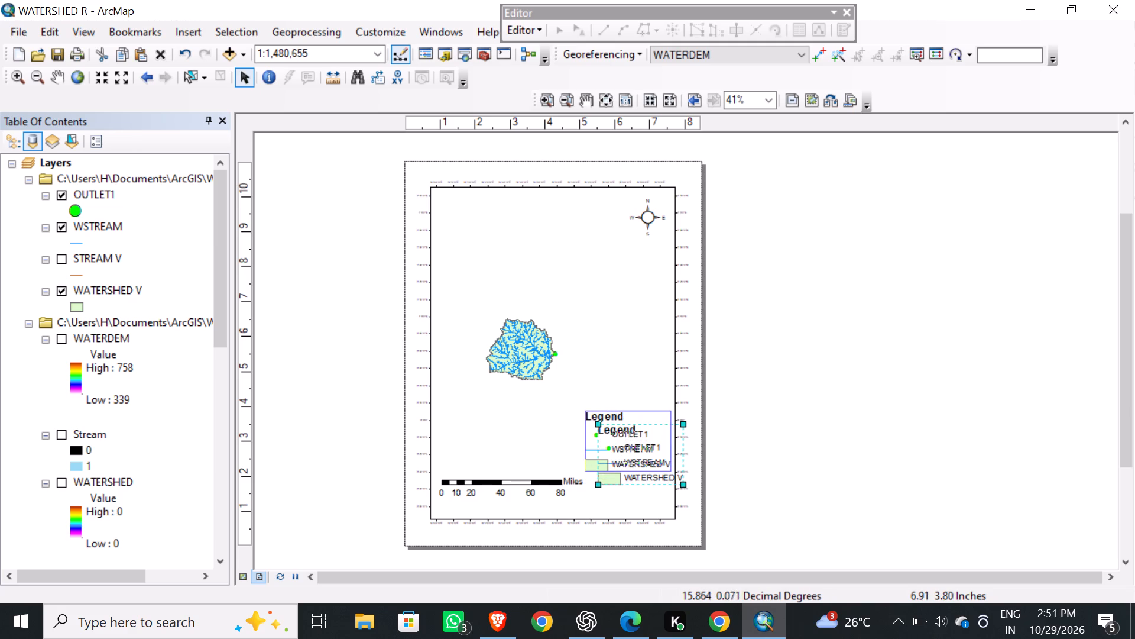
pyautogui.moveTo(646, 411); pyautogui.dragTo(641, 411)
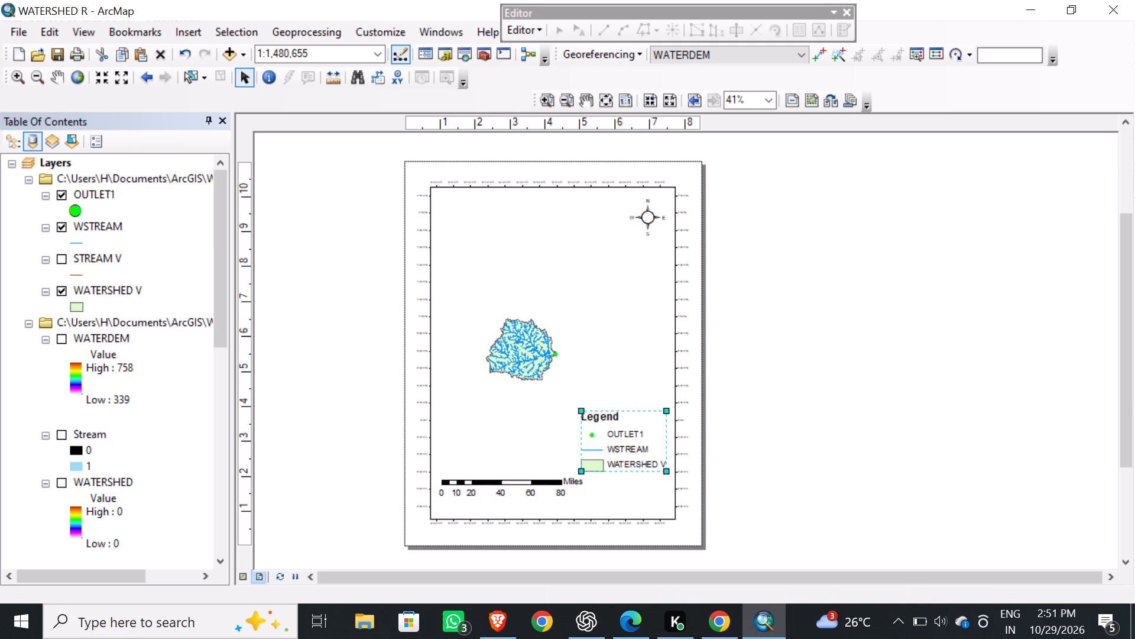
pyautogui.click(786, 409)
# Enlarge the north arrow so its compass letters are readable and reposition it fully inside the data frame's upper-right corner.
pyautogui.click(651, 225)
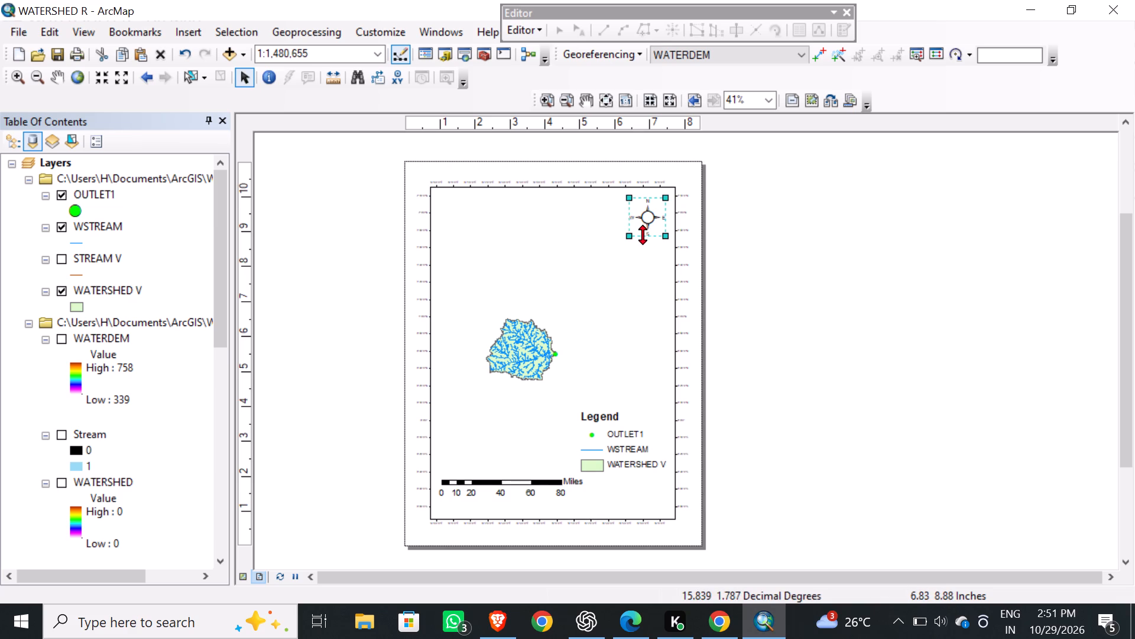
pyautogui.moveTo(643, 234); pyautogui.dragTo(640, 260)
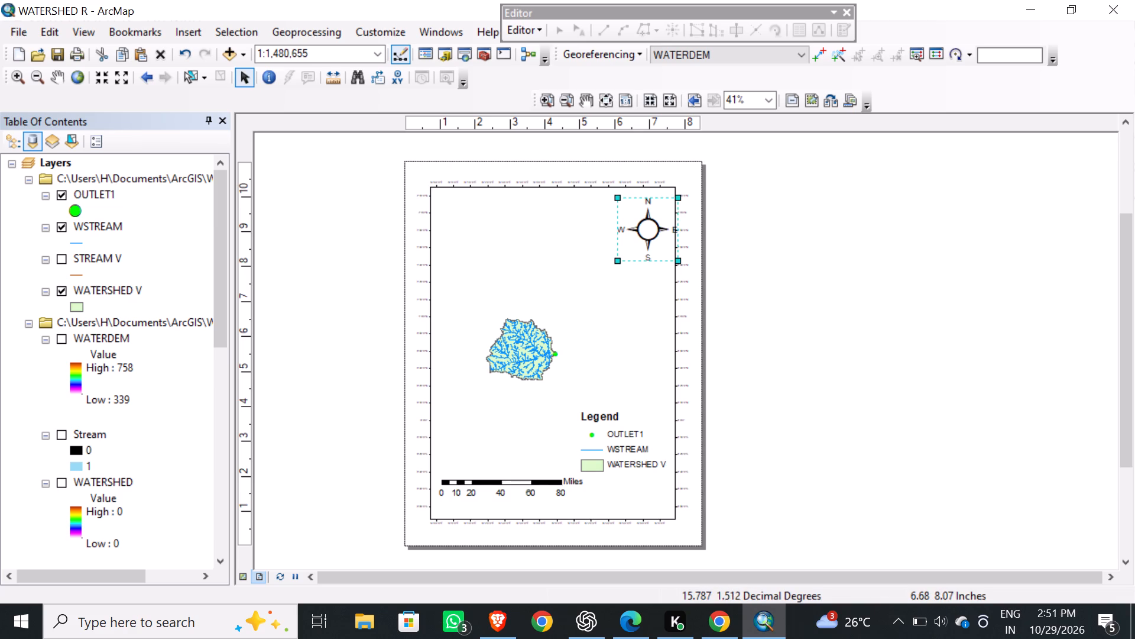
pyautogui.click(638, 262)
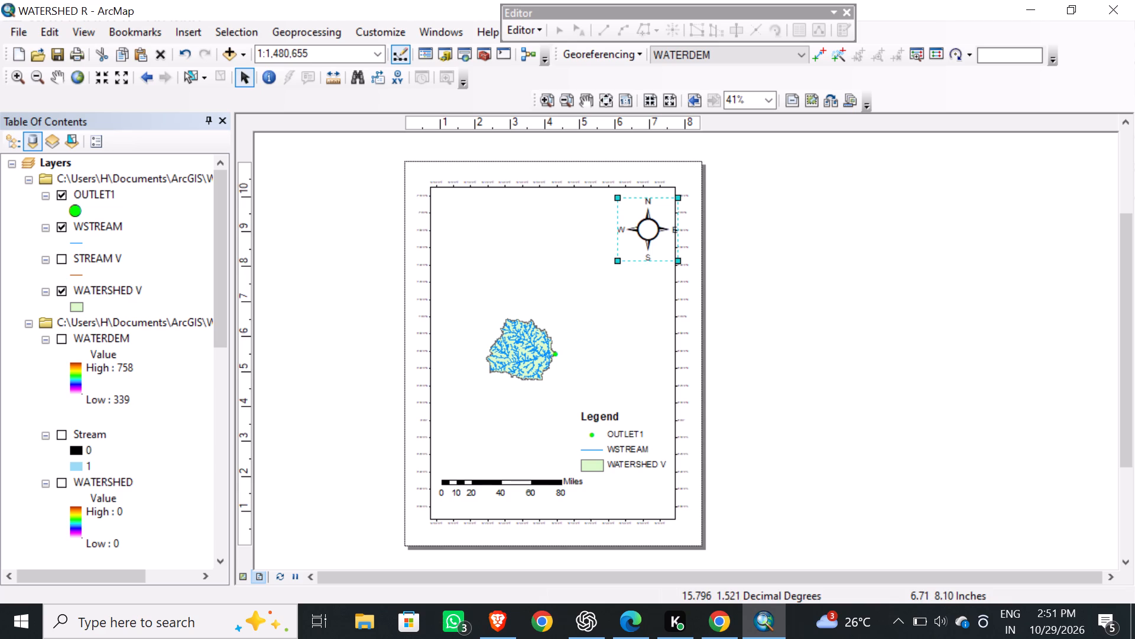
pyautogui.click(638, 262)
pyautogui.click(638, 262)
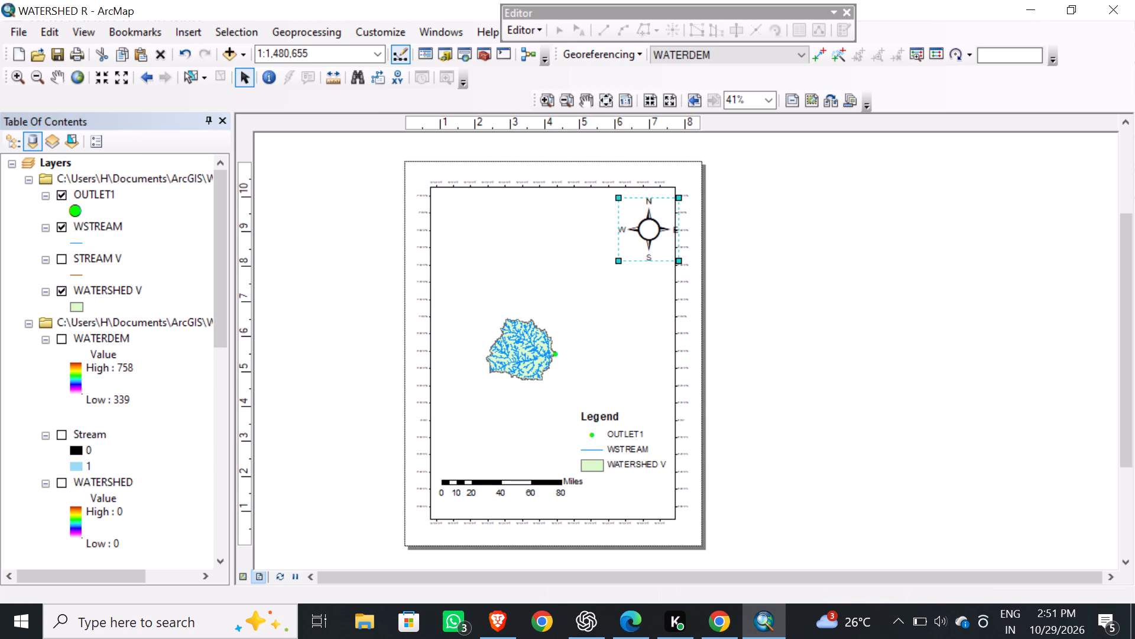
pyautogui.moveTo(639, 262); pyautogui.dragTo(624, 269)
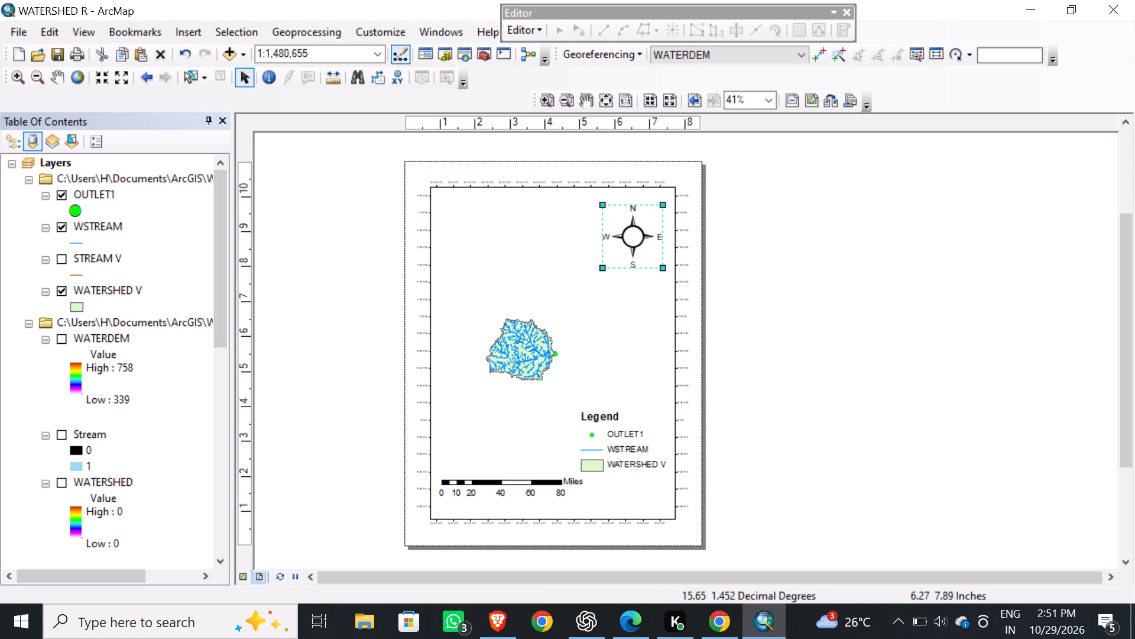
pyautogui.click(755, 264)
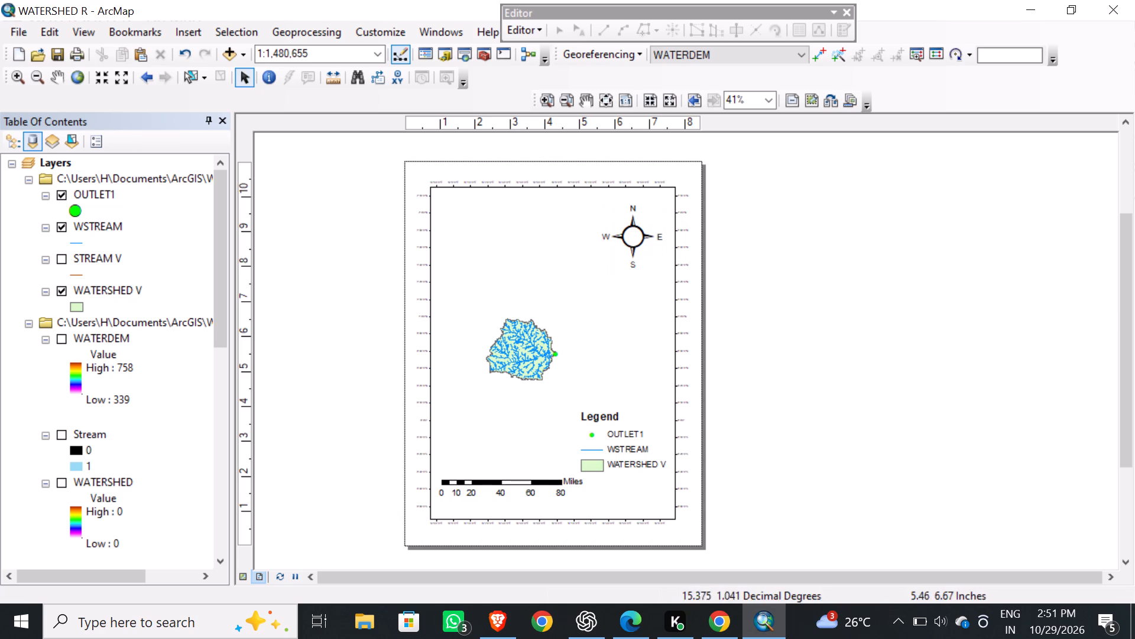
# Zoom the map in on the watershed to 1:500,000 in Data View and return to Layout View.
pyautogui.click(85, 28)
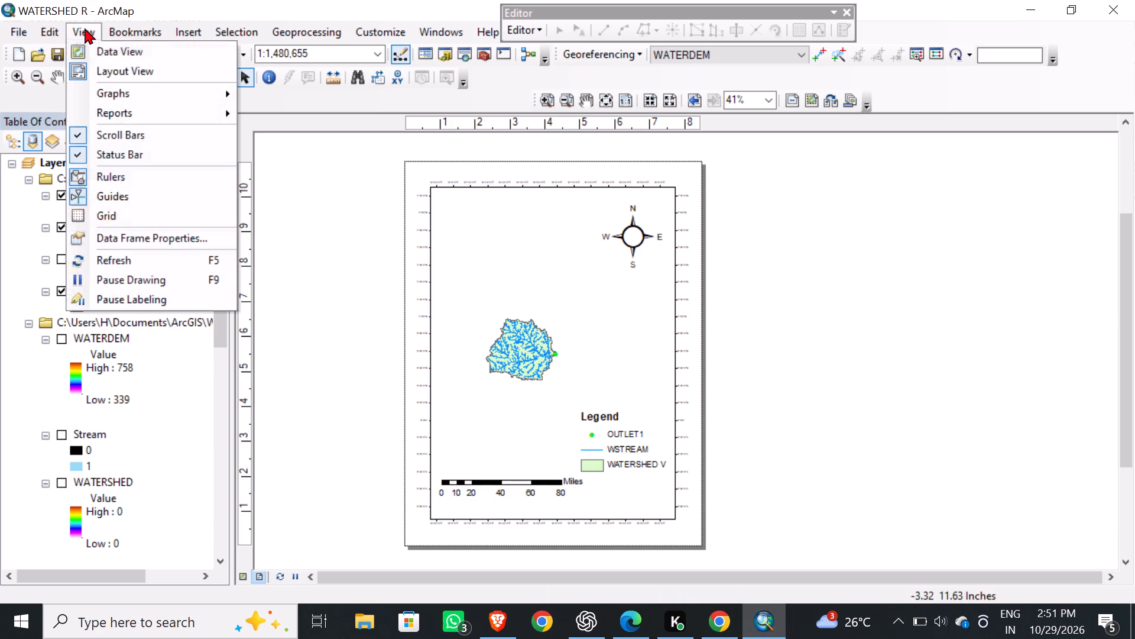
pyautogui.click(109, 56)
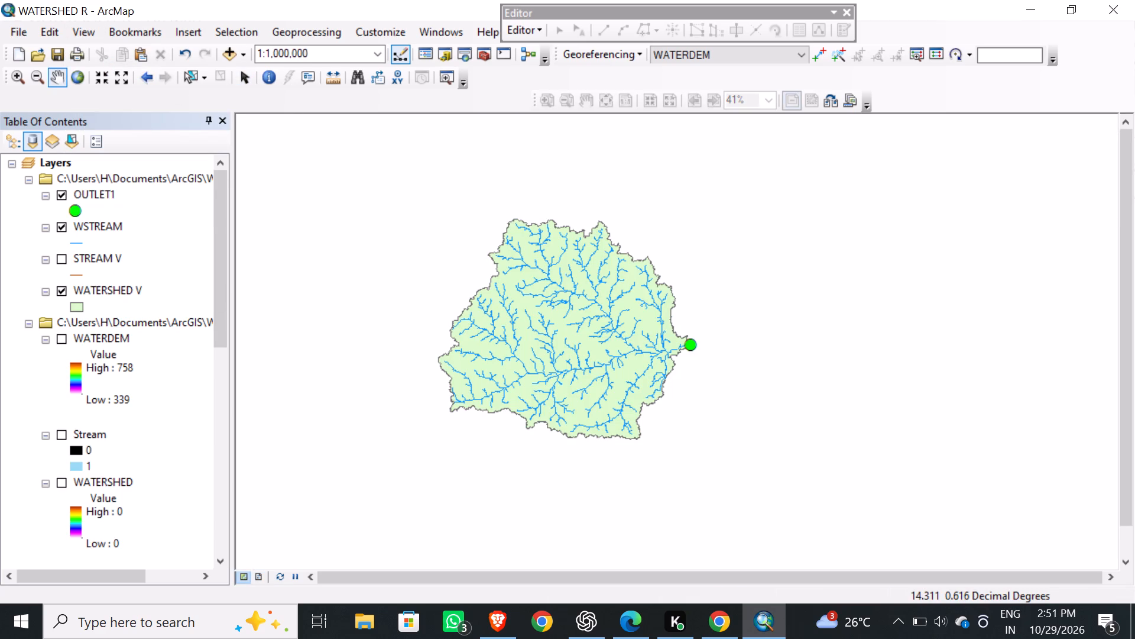
pyautogui.scroll(-1, 434, 353)
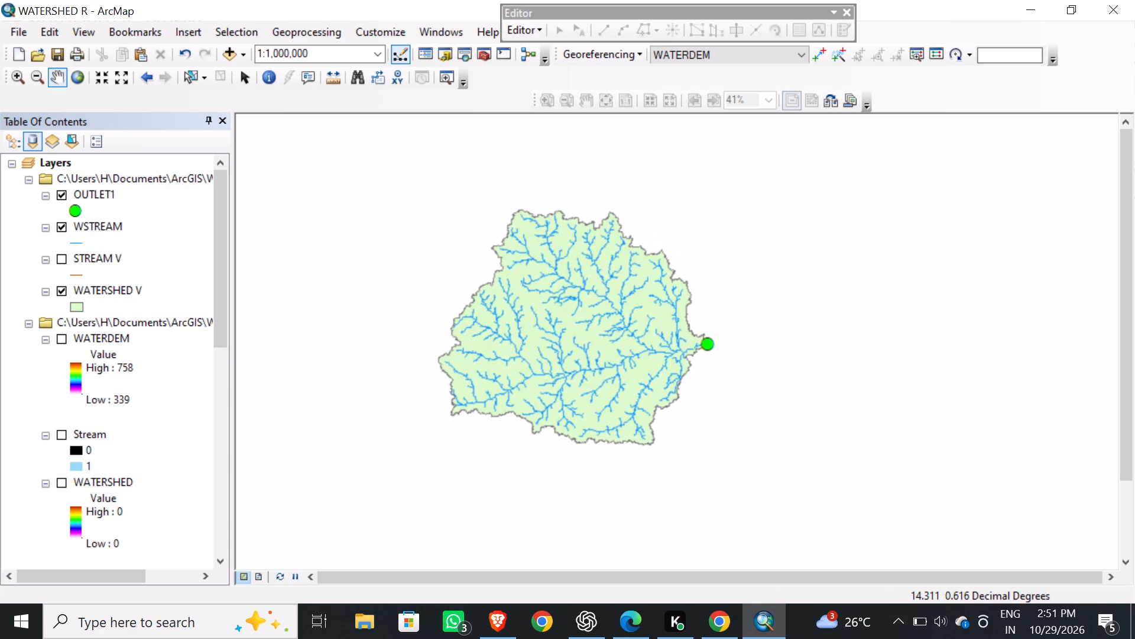
pyautogui.scroll(-1, 434, 353)
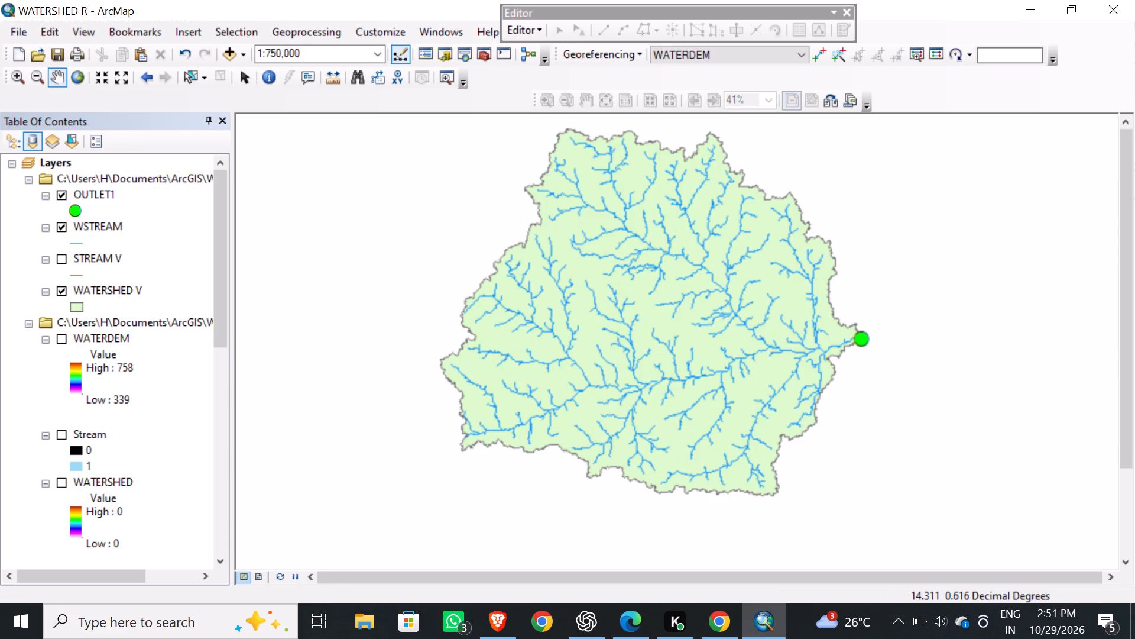
pyautogui.scroll(-1, 434, 353)
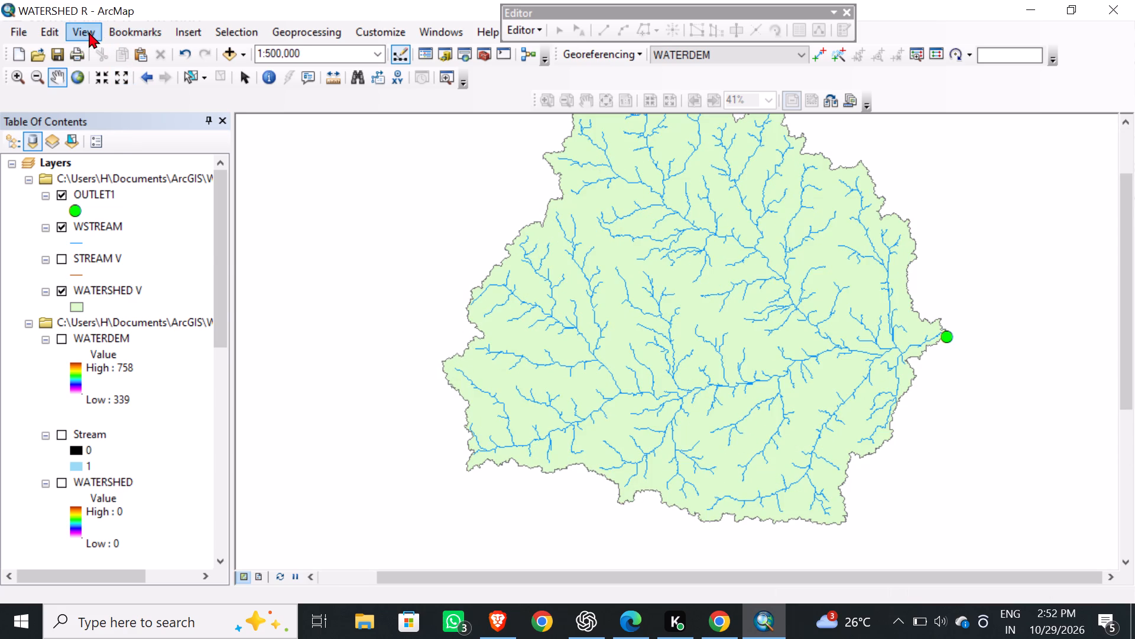
pyautogui.click(89, 32)
pyautogui.click(132, 73)
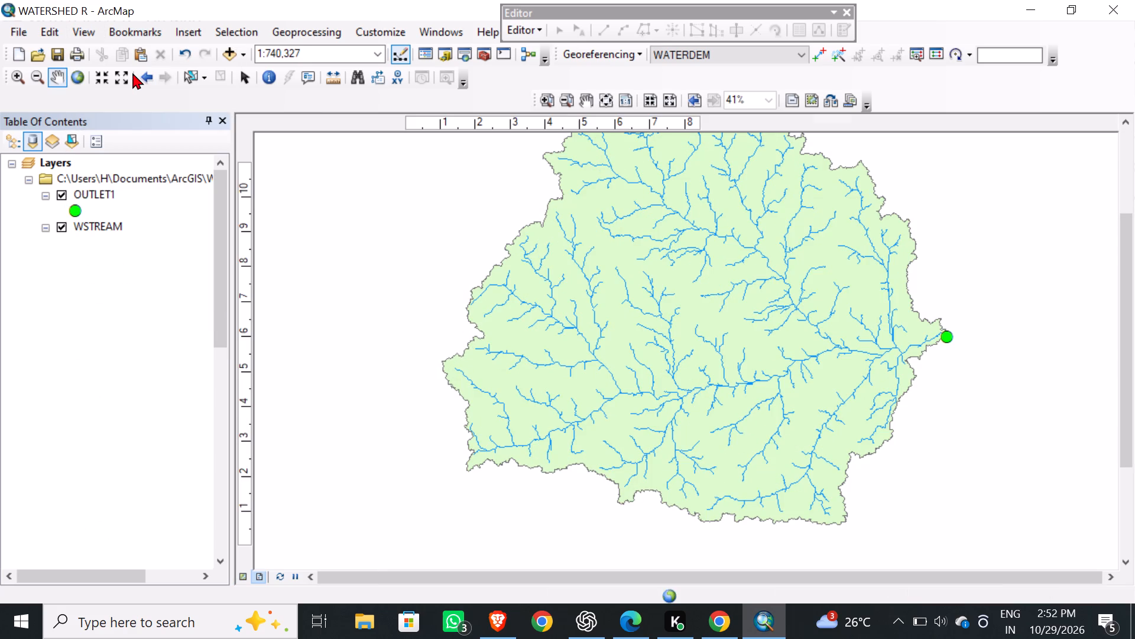
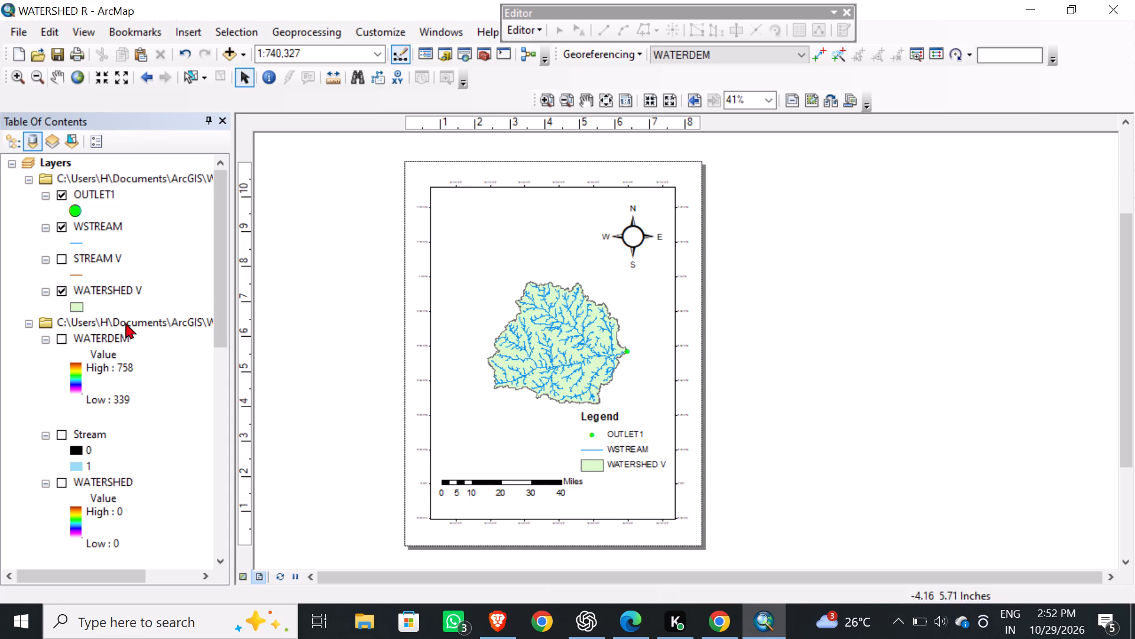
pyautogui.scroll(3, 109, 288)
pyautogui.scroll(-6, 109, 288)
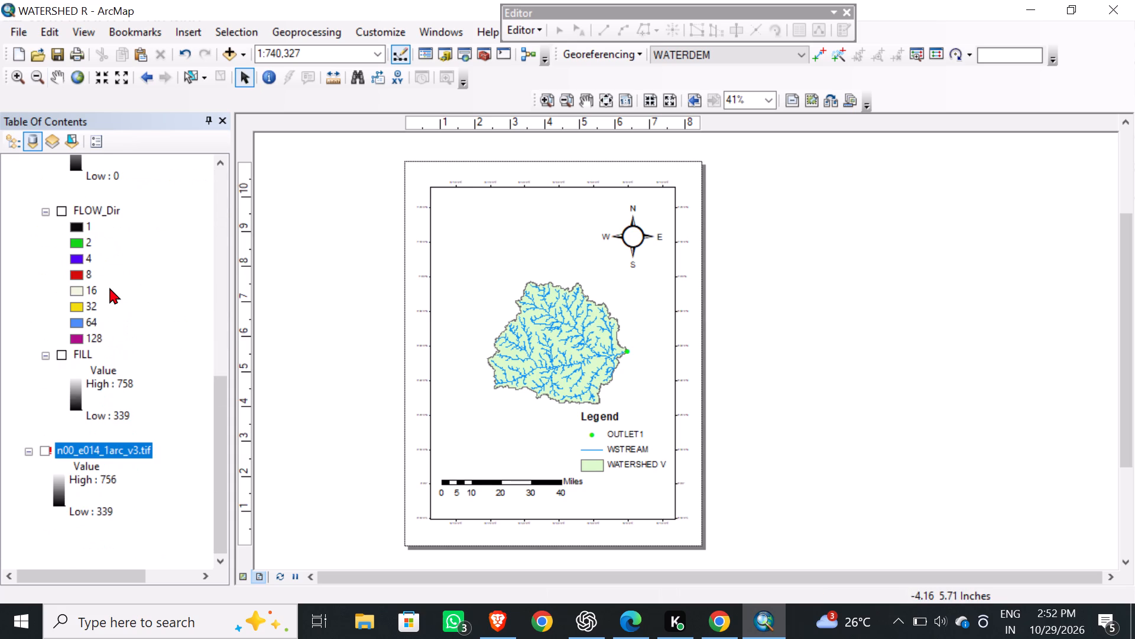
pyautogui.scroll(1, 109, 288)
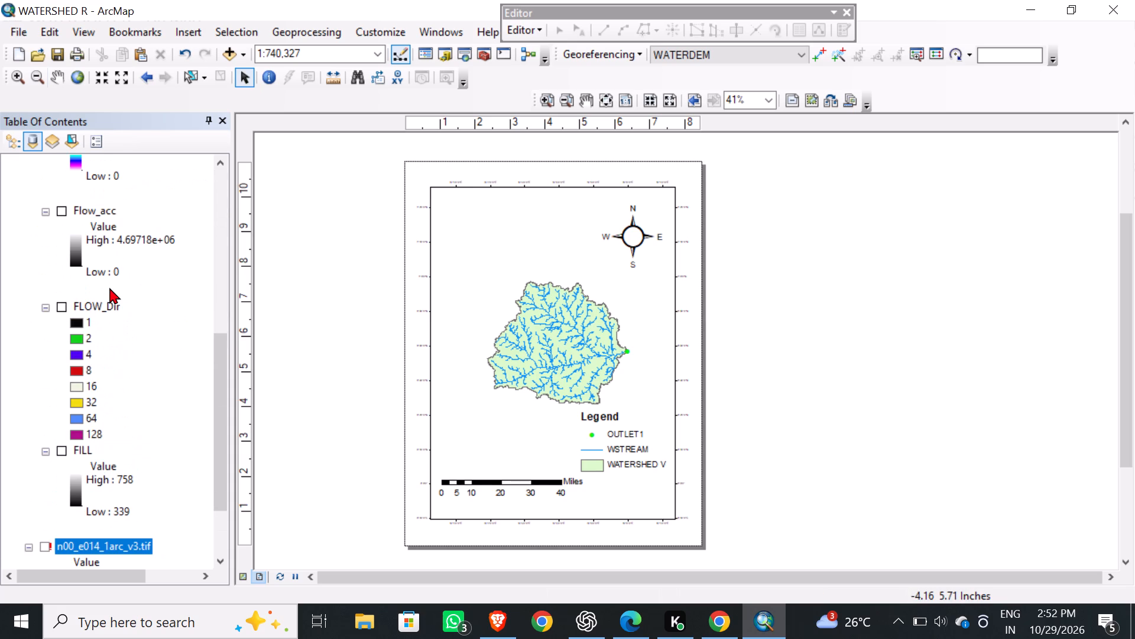
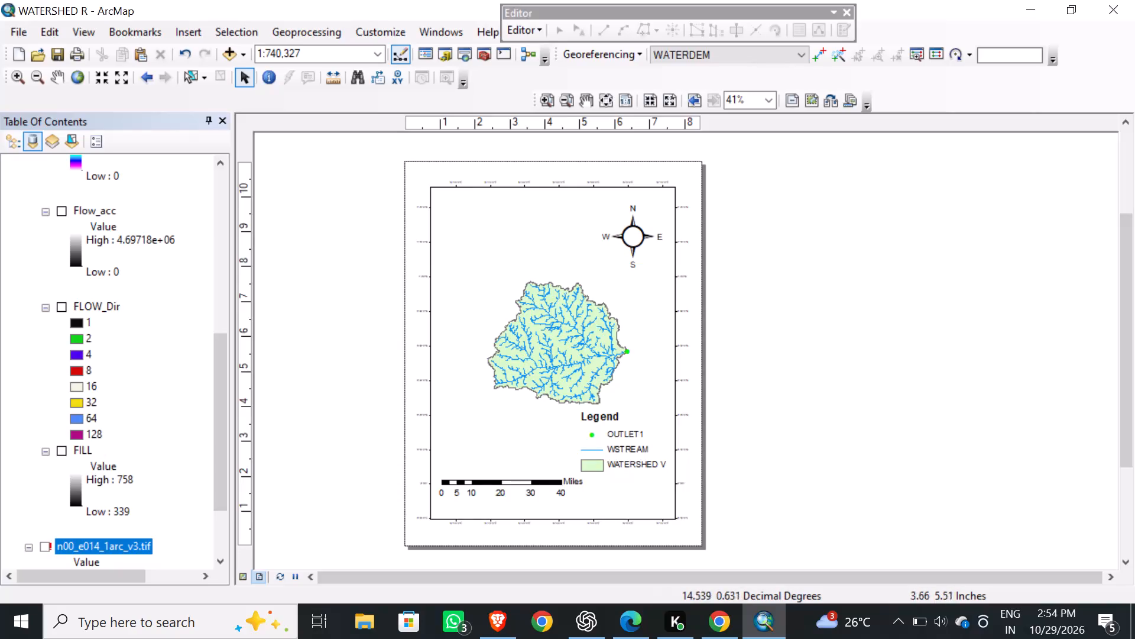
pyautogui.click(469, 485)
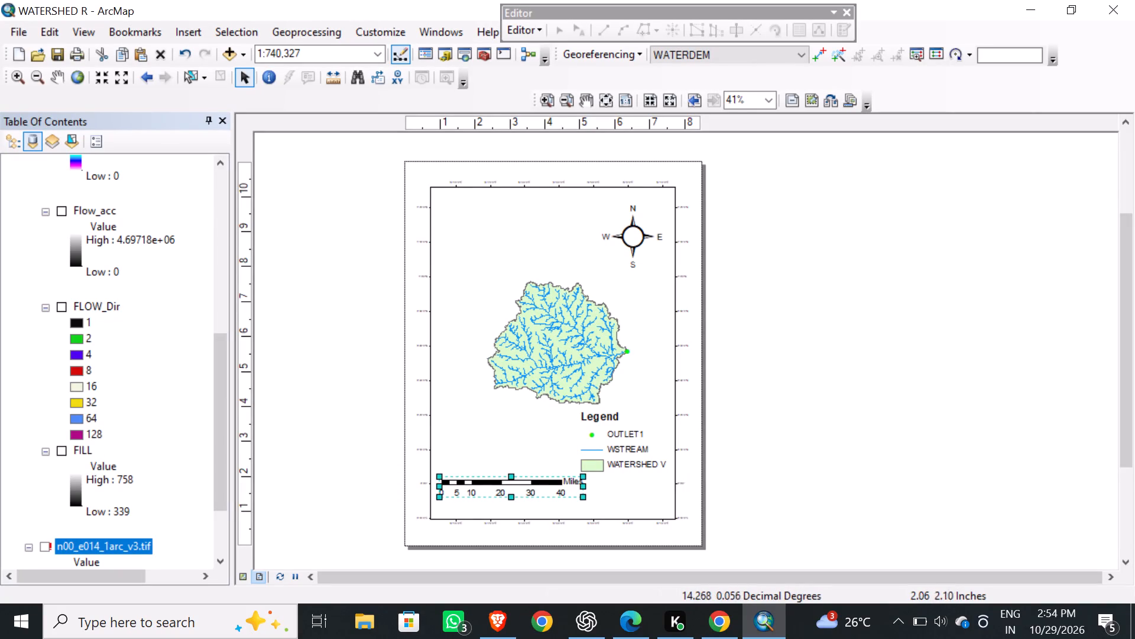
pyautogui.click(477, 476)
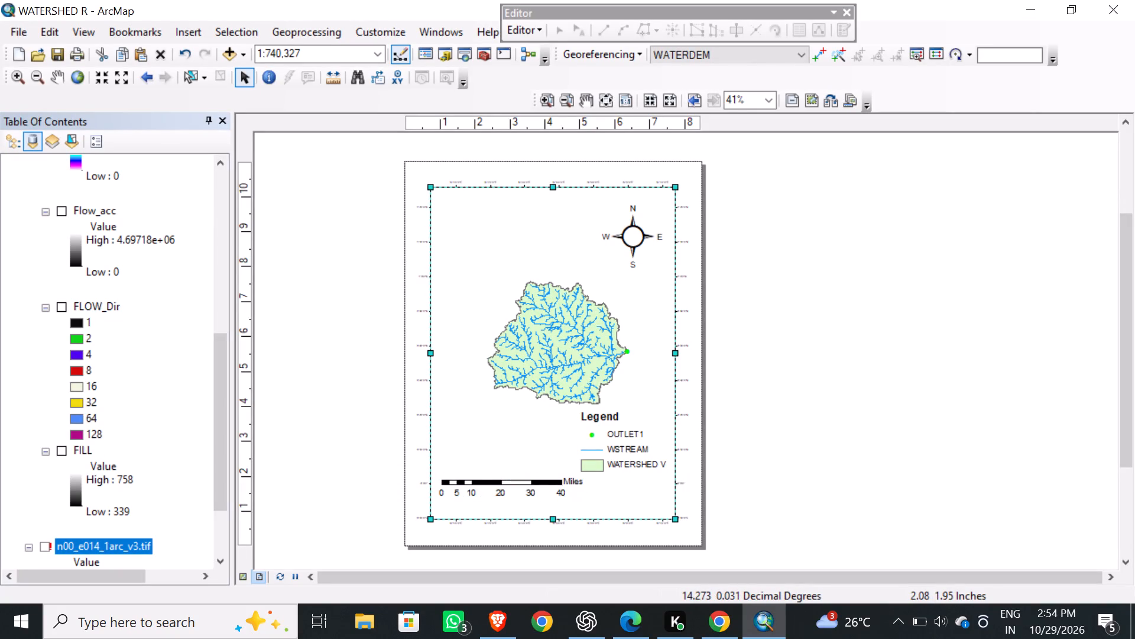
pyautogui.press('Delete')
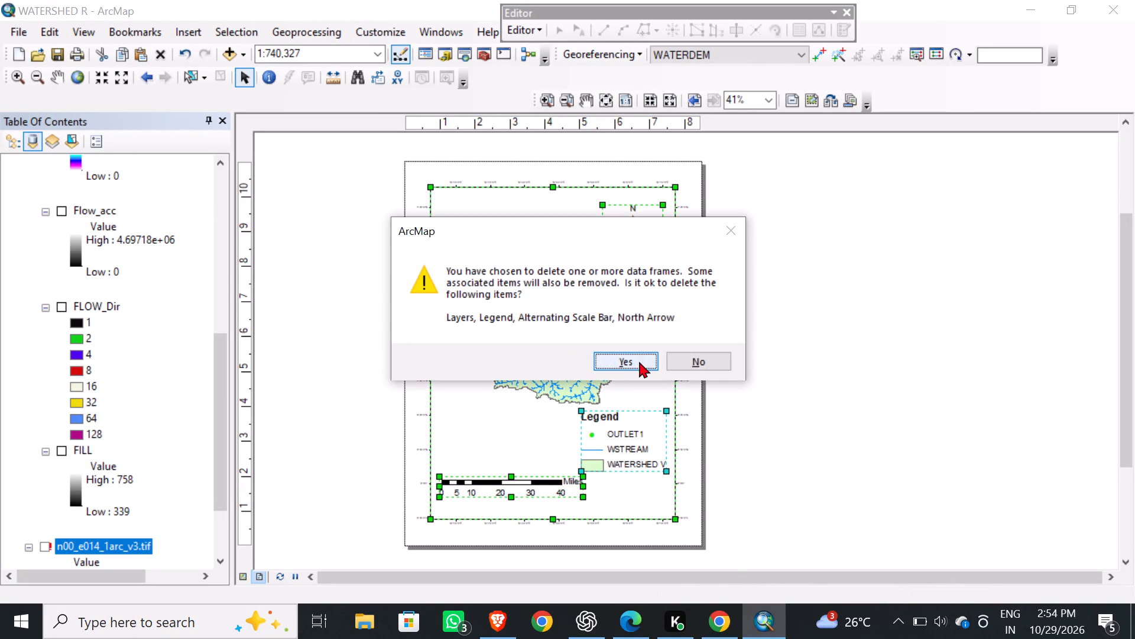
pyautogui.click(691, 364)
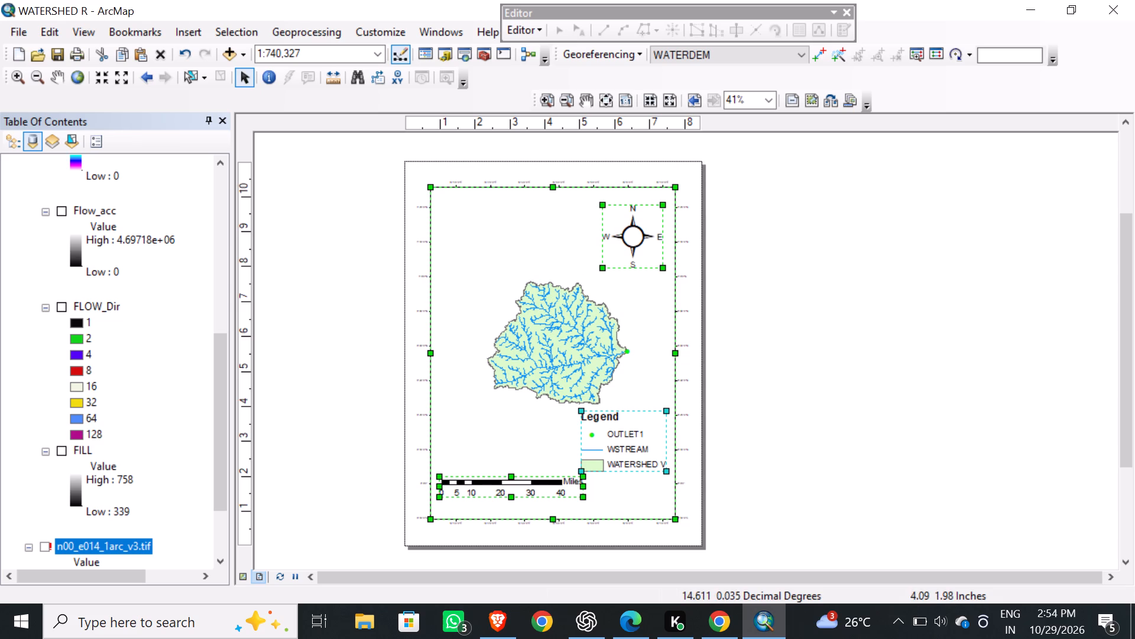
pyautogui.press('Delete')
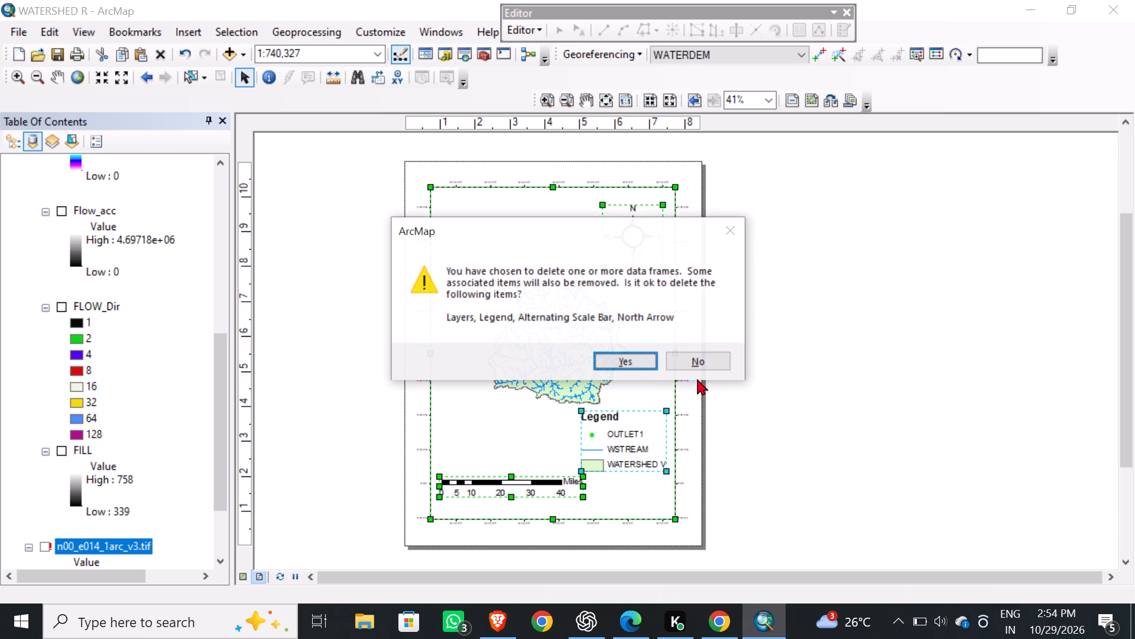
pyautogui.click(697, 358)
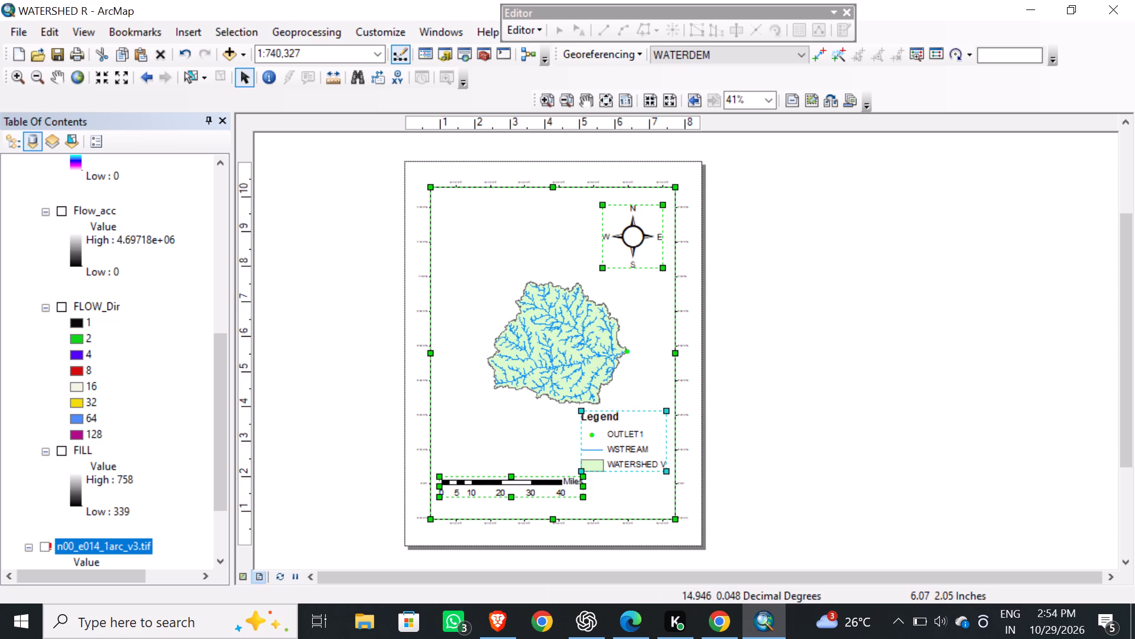
# Delete the legend from the map layout.
pyautogui.click(616, 472)
pyautogui.press('BackSpace')
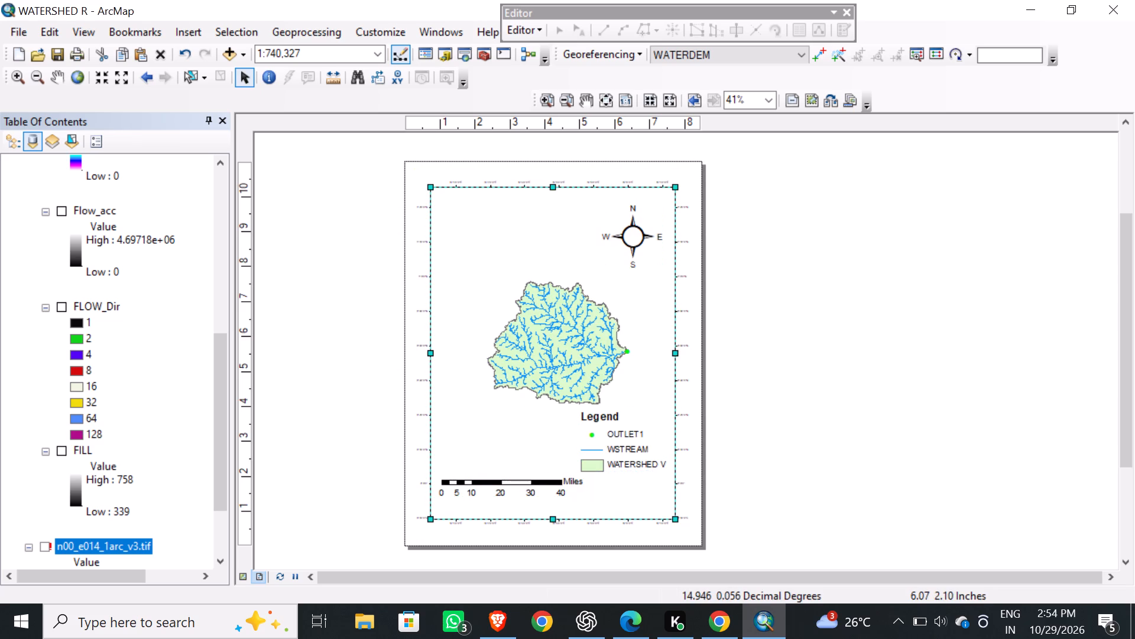
pyautogui.click(640, 462)
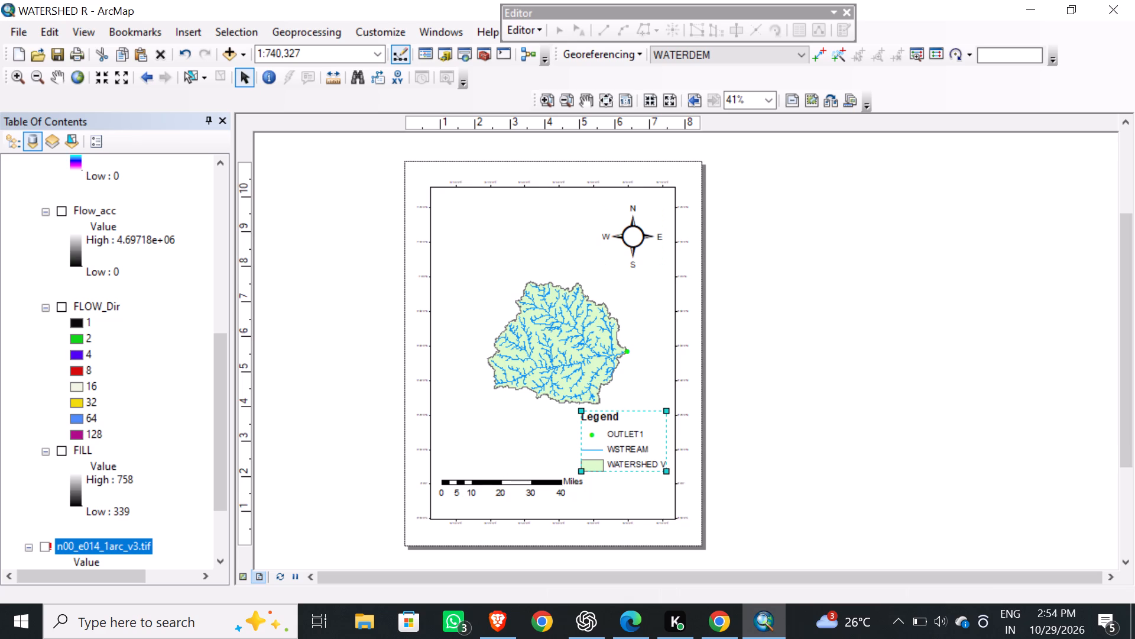
pyautogui.press('BackSpace')
pyautogui.press('Delete')
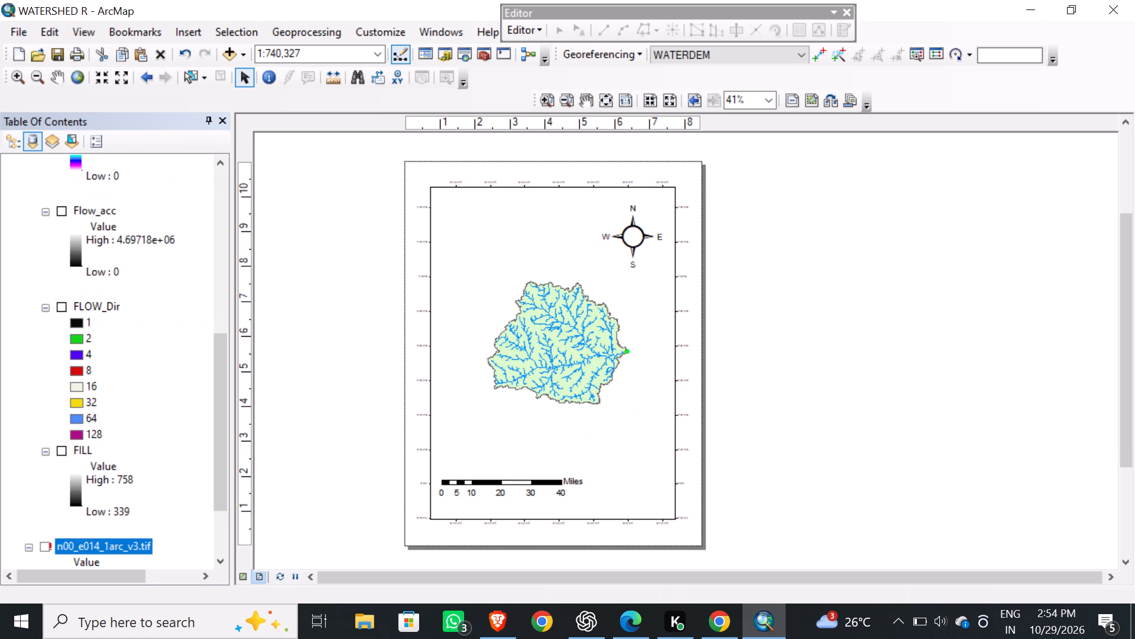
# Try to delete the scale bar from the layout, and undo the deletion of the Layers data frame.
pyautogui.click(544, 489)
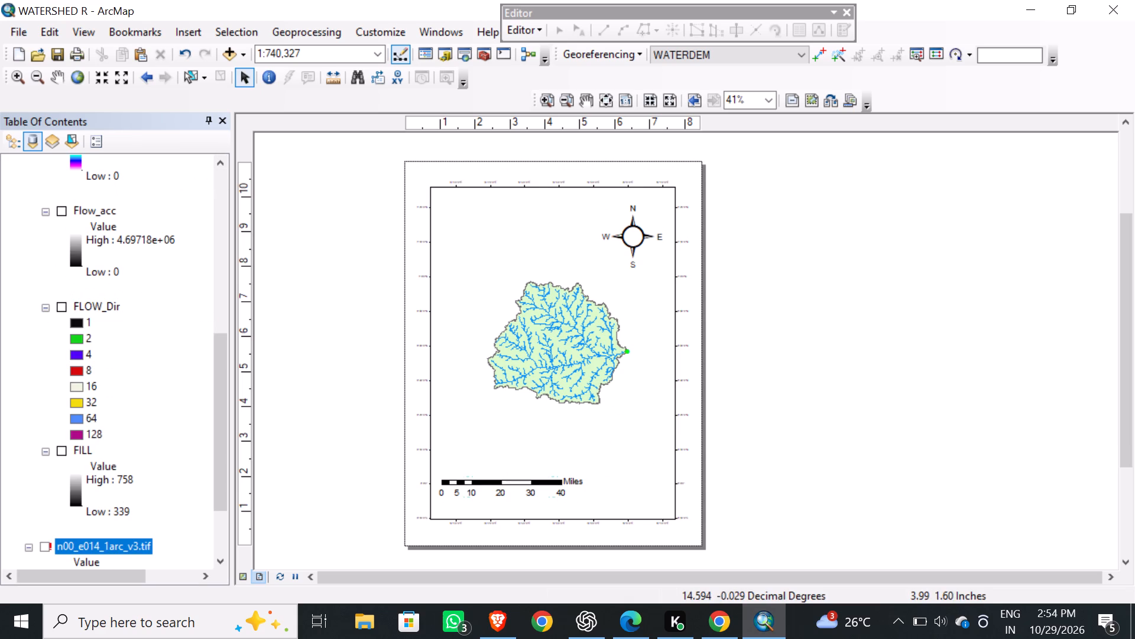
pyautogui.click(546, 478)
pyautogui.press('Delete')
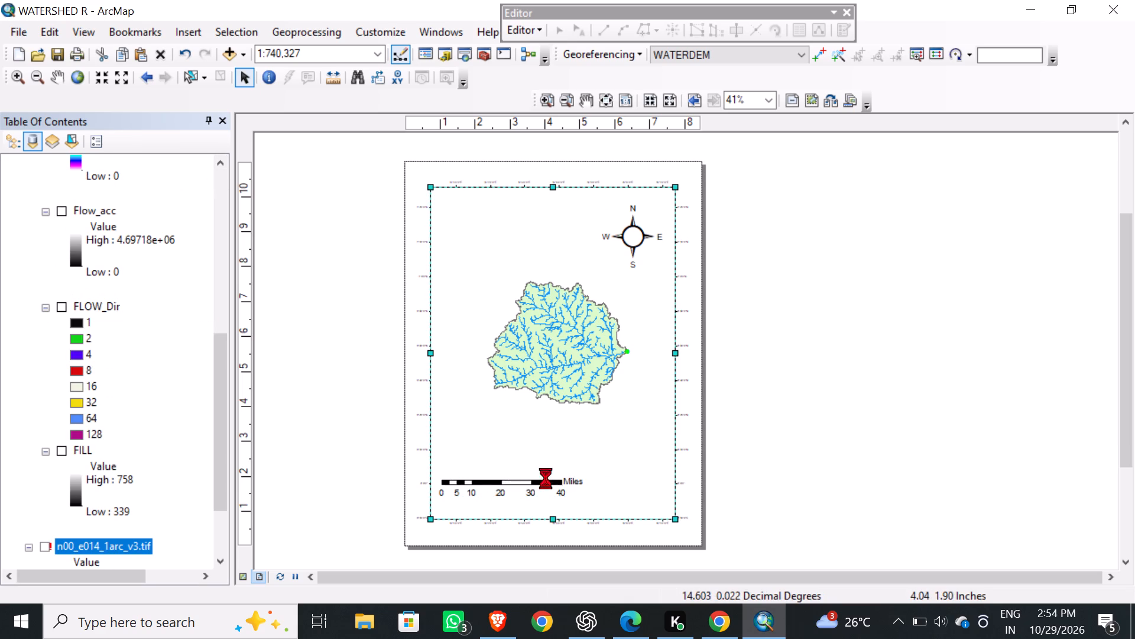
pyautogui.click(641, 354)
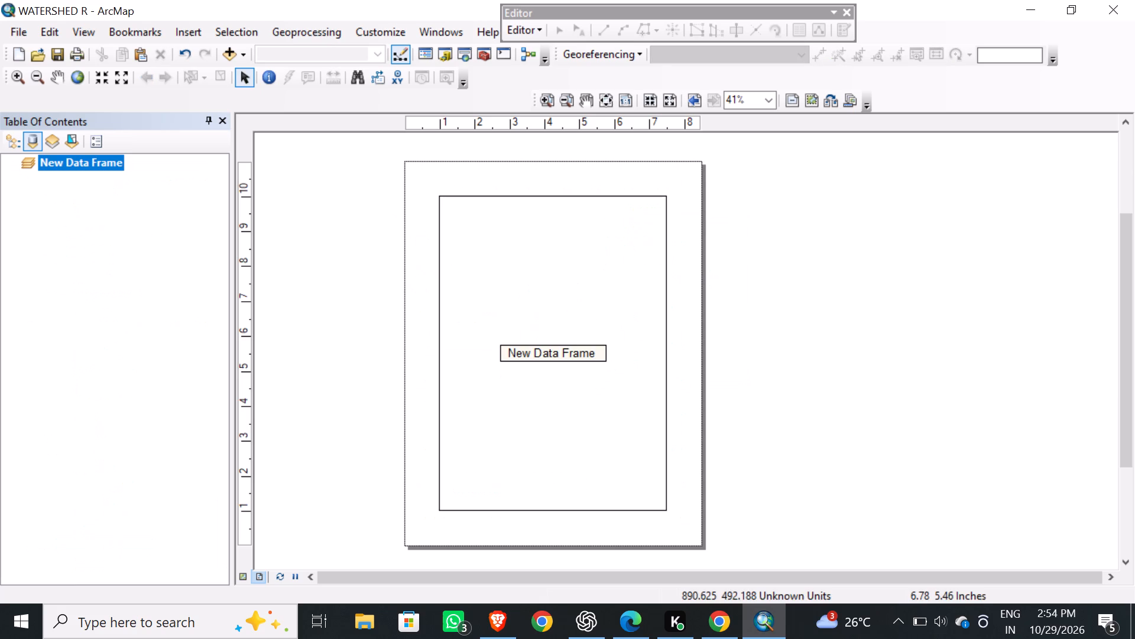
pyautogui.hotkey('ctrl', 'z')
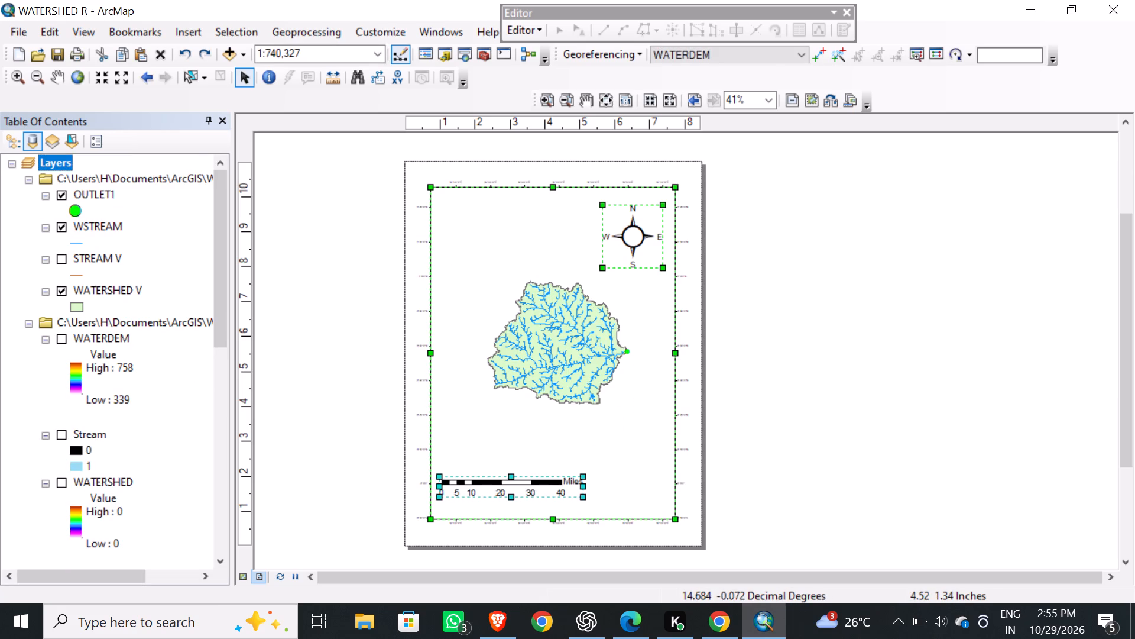
# Delete the Miles scale bar from the layout.
pyautogui.click(562, 498)
pyautogui.press('Delete')
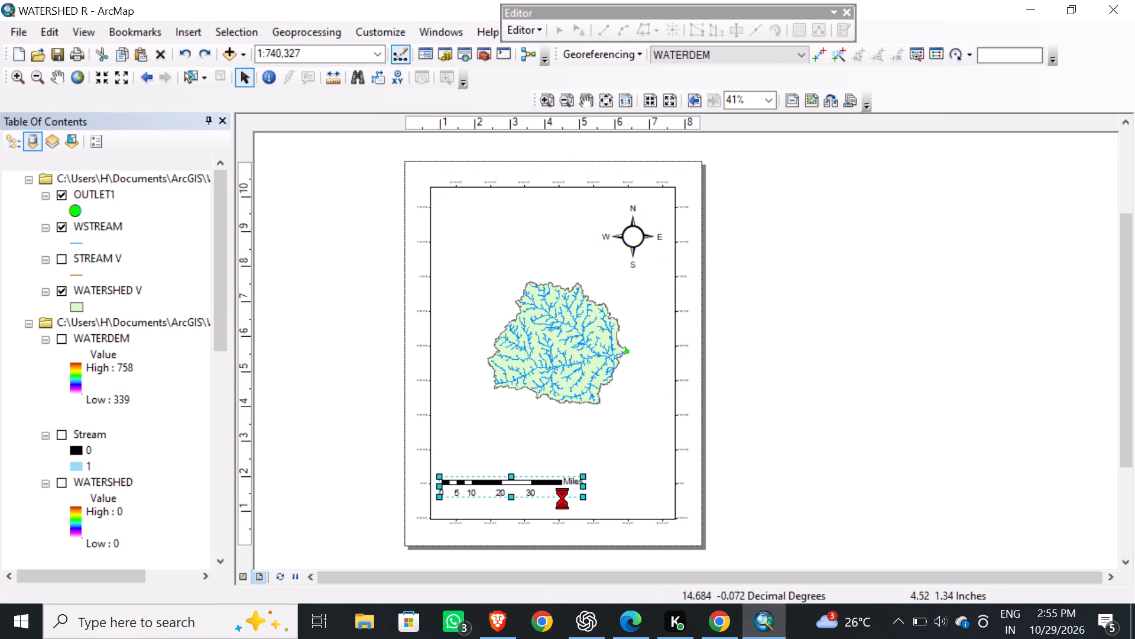
# Delete the north arrow from the layout.
pyautogui.click(638, 222)
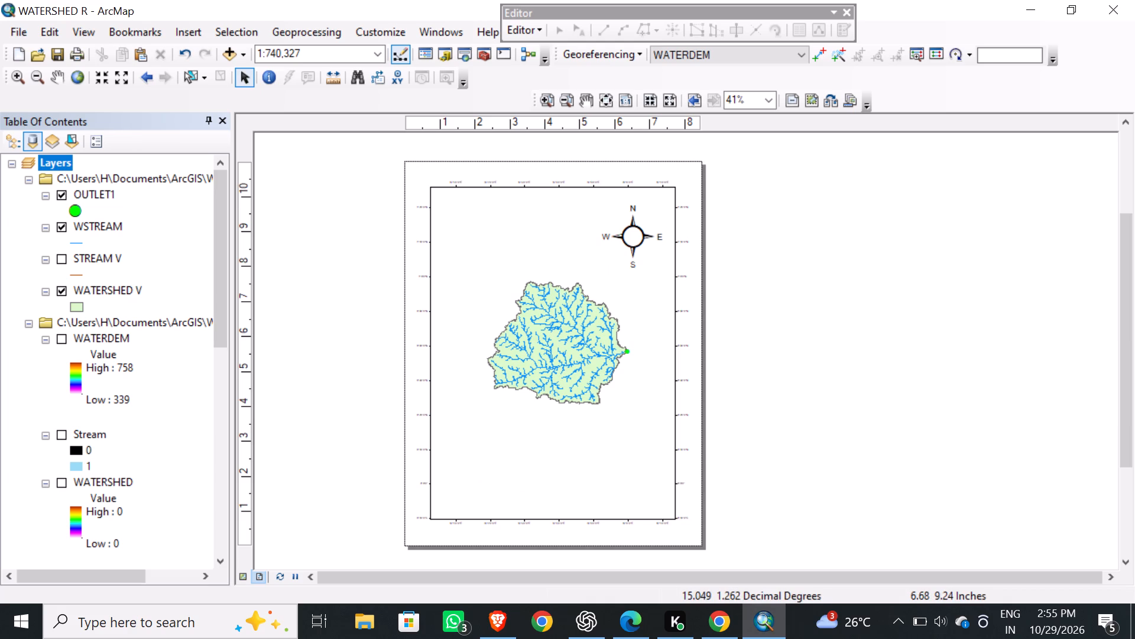
pyautogui.click(648, 267)
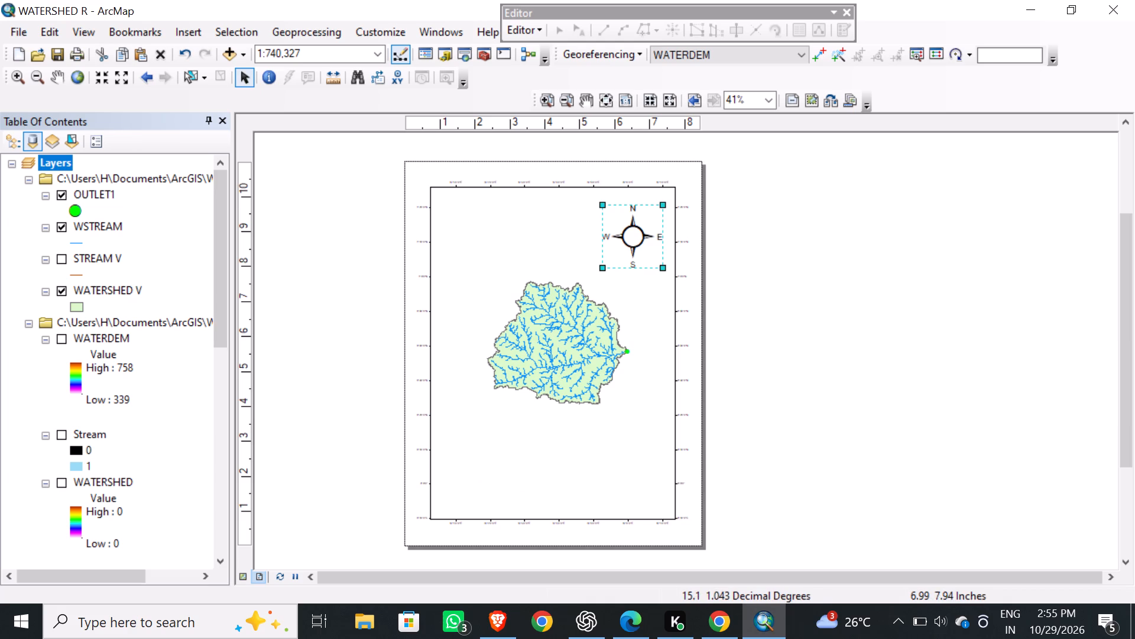
pyautogui.click(648, 267)
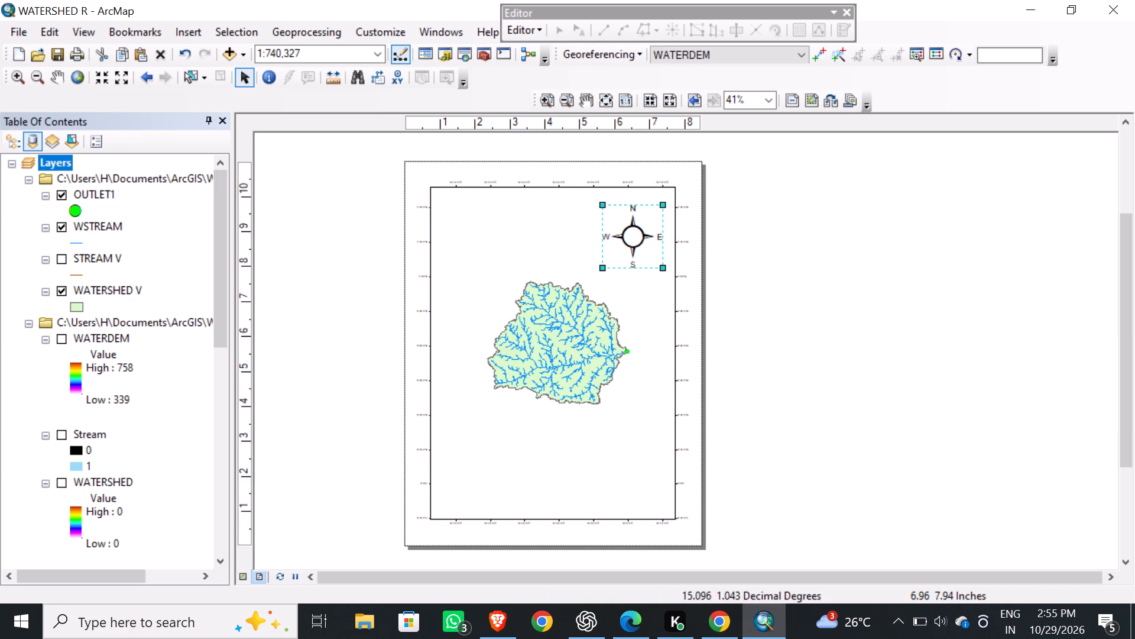
pyautogui.press('Delete')
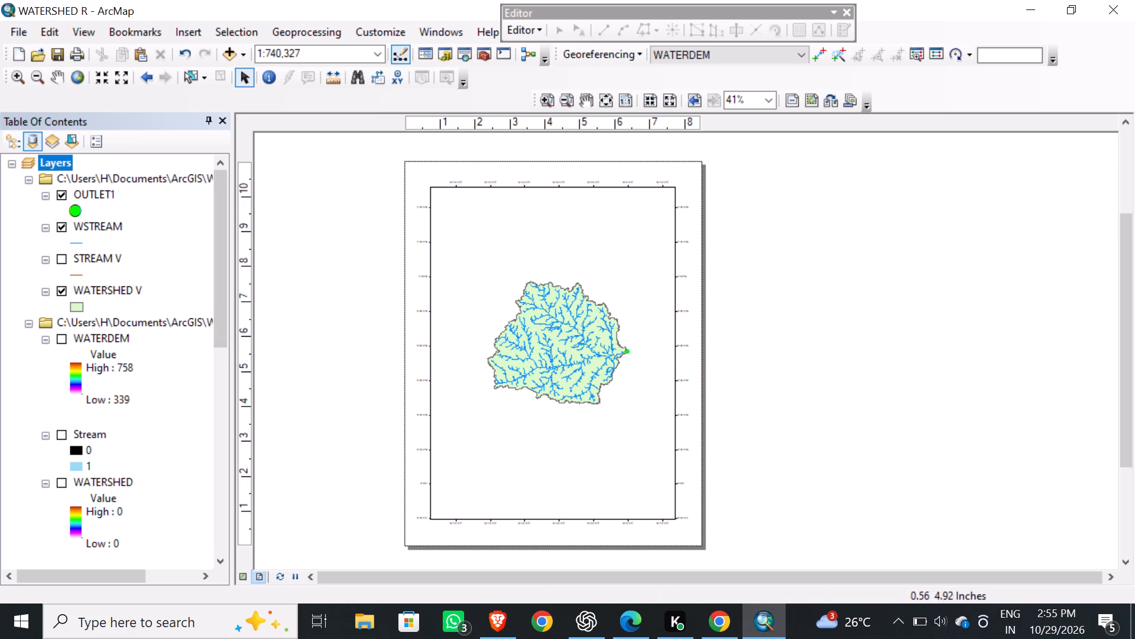
# Change the WSTREAM layer's line symbol to the black Major Road style.
pyautogui.click(79, 244)
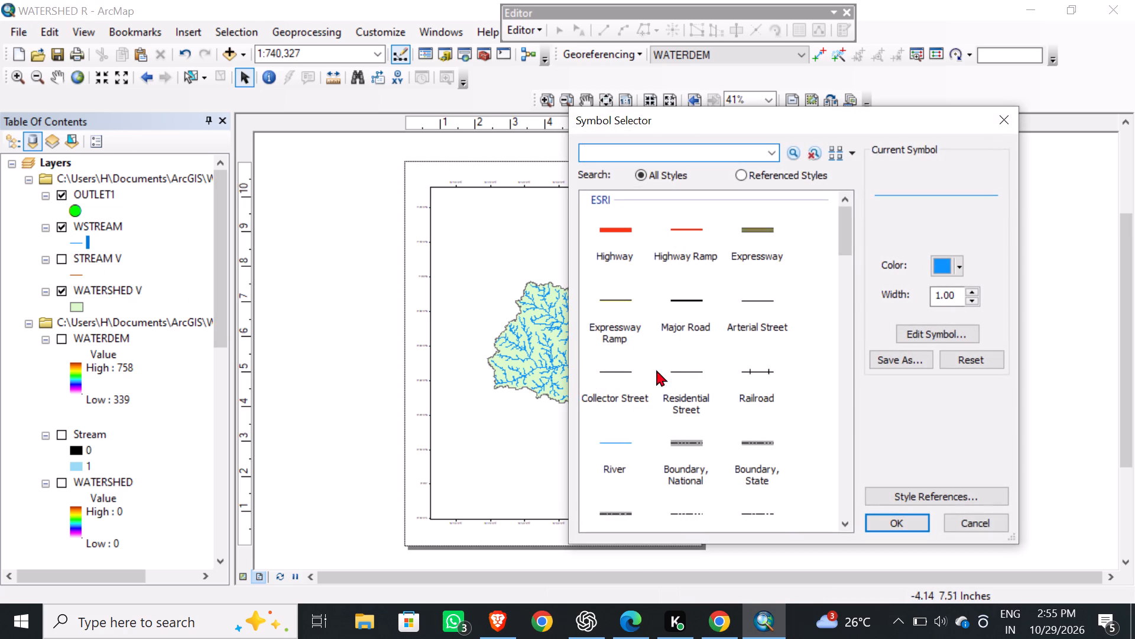
pyautogui.click(686, 301)
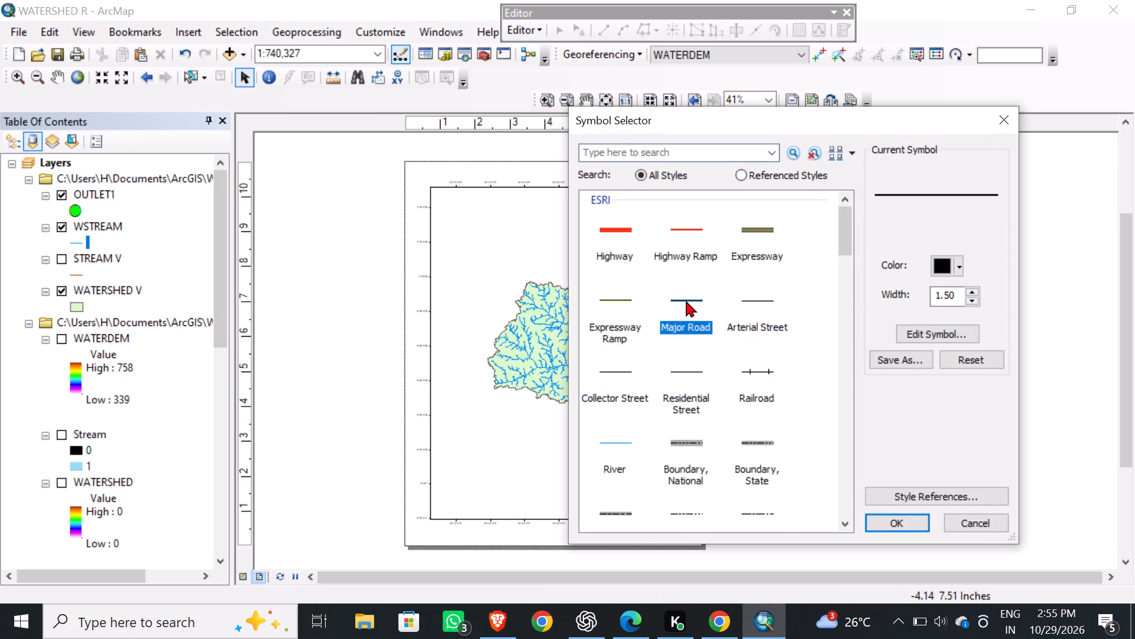
pyautogui.click(904, 519)
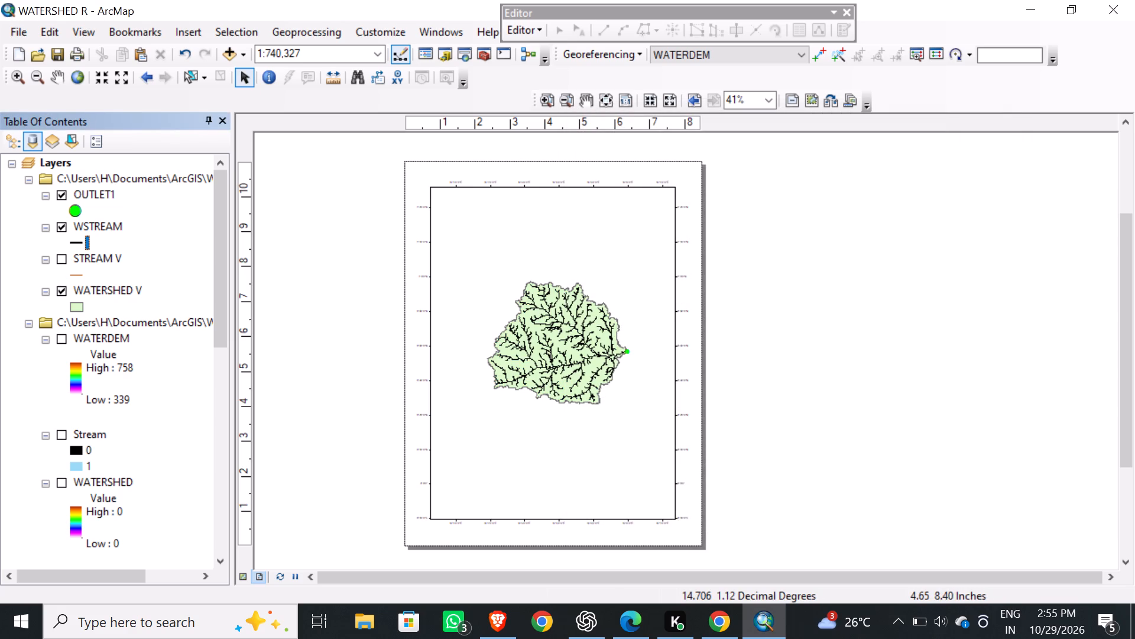
# Switch to data view and turn on the STREAM V, Stream, WATERDEM, WATERSHED, Flow_acc, FLOW_Dir and FILL layers.
pyautogui.click(83, 28)
pyautogui.click(102, 48)
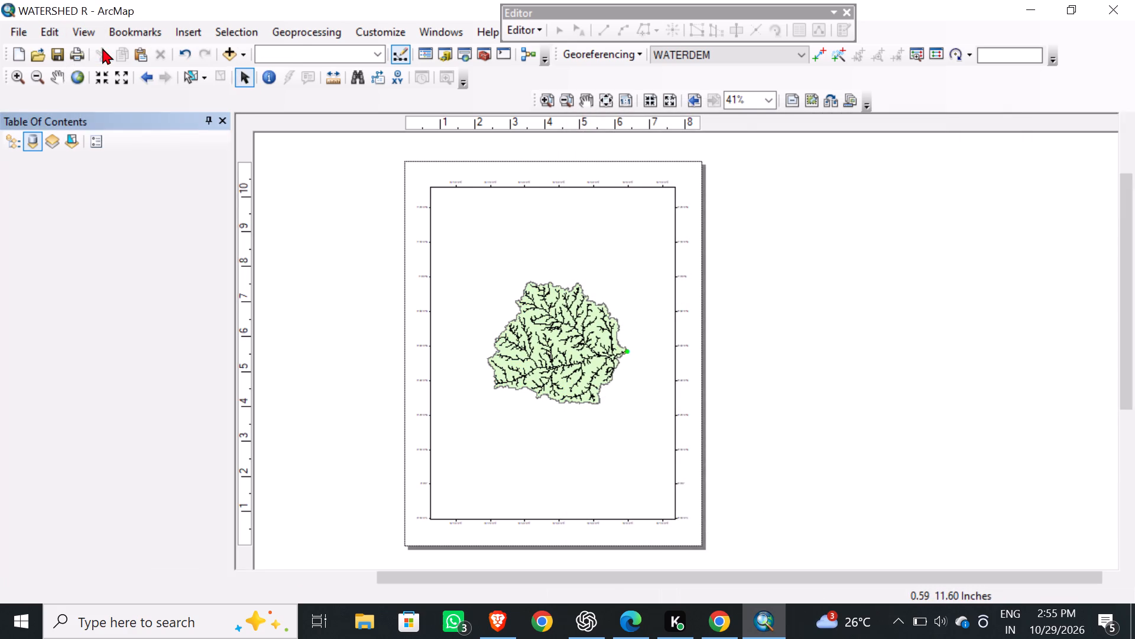
pyautogui.click(60, 250)
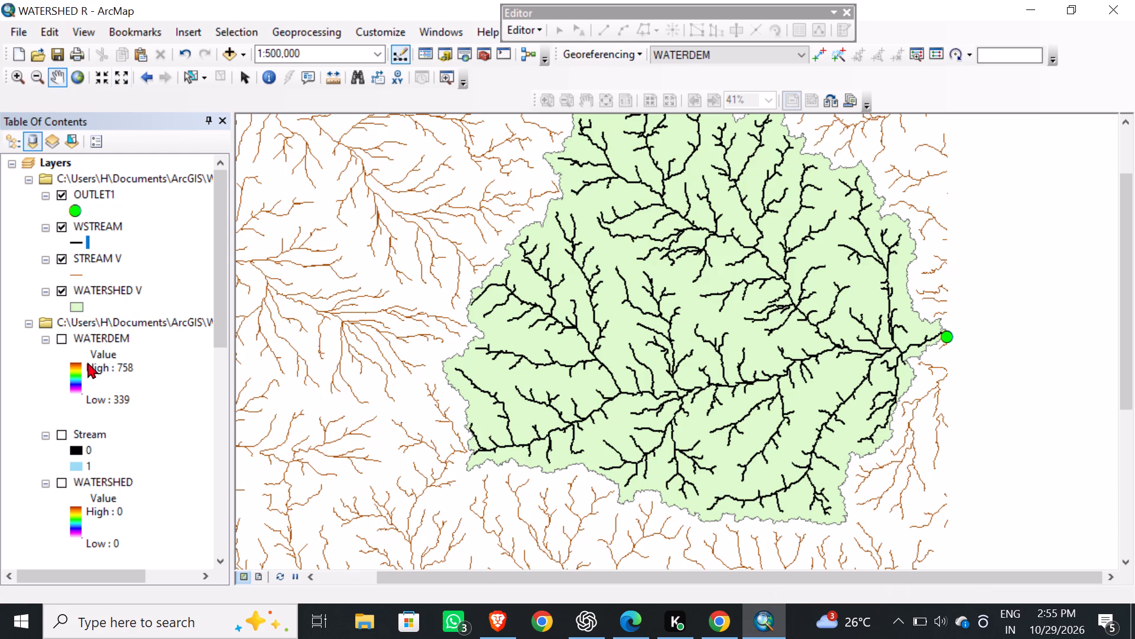
pyautogui.click(59, 433)
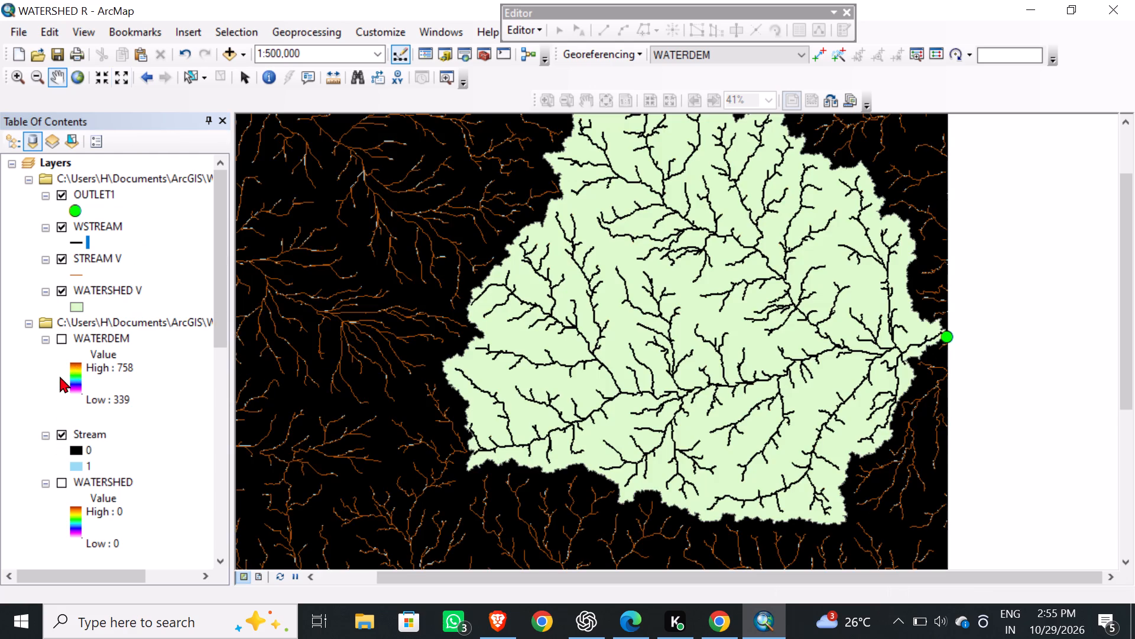
pyautogui.click(60, 337)
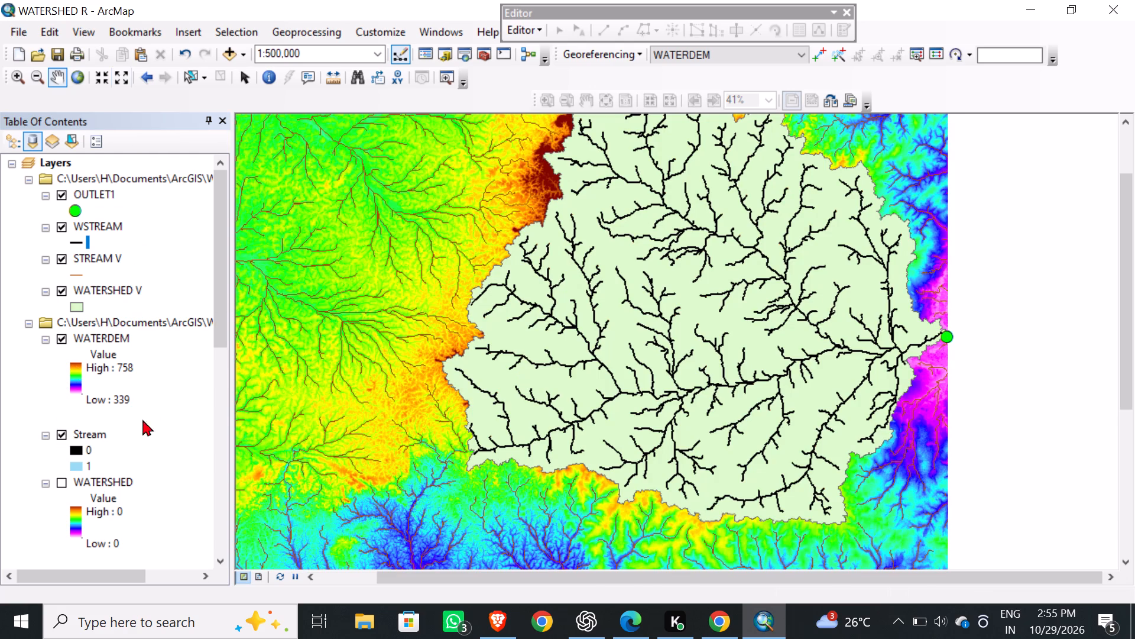
pyautogui.click(61, 480)
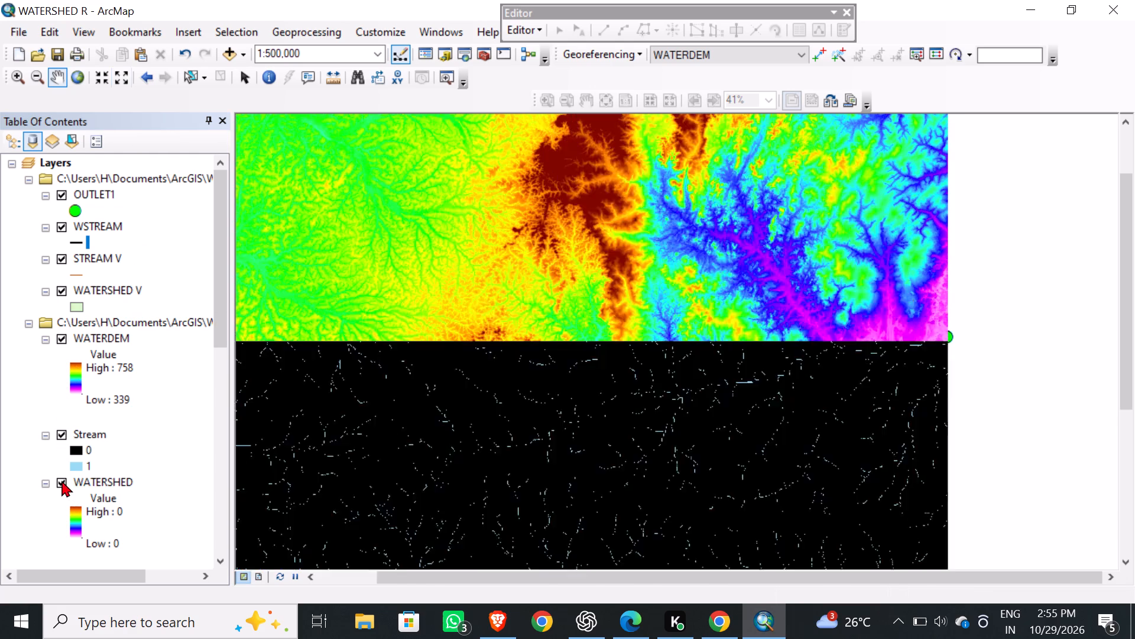
pyautogui.scroll(-2, 61, 480)
pyautogui.click(60, 436)
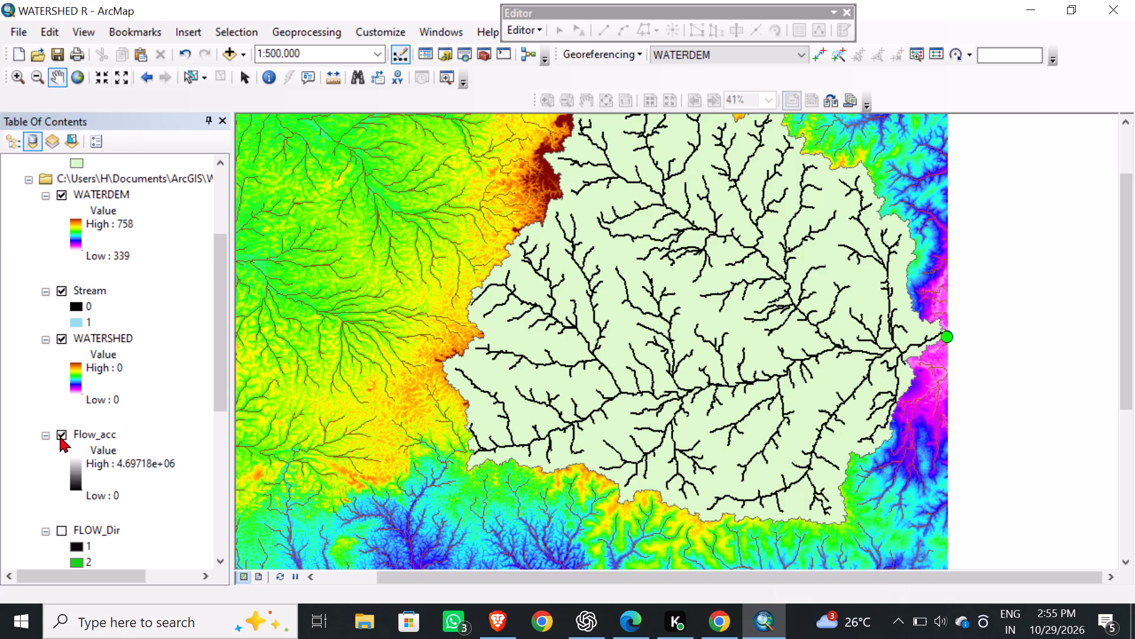
pyautogui.click(60, 528)
pyautogui.scroll(-1, 60, 528)
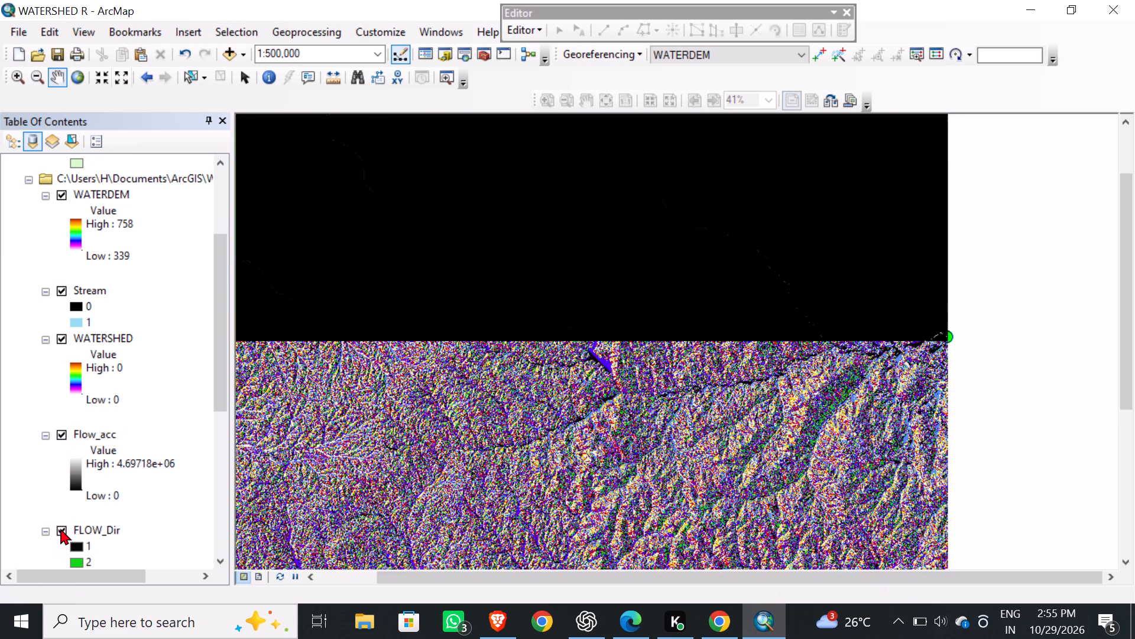
pyautogui.scroll(-6, 60, 528)
pyautogui.click(63, 530)
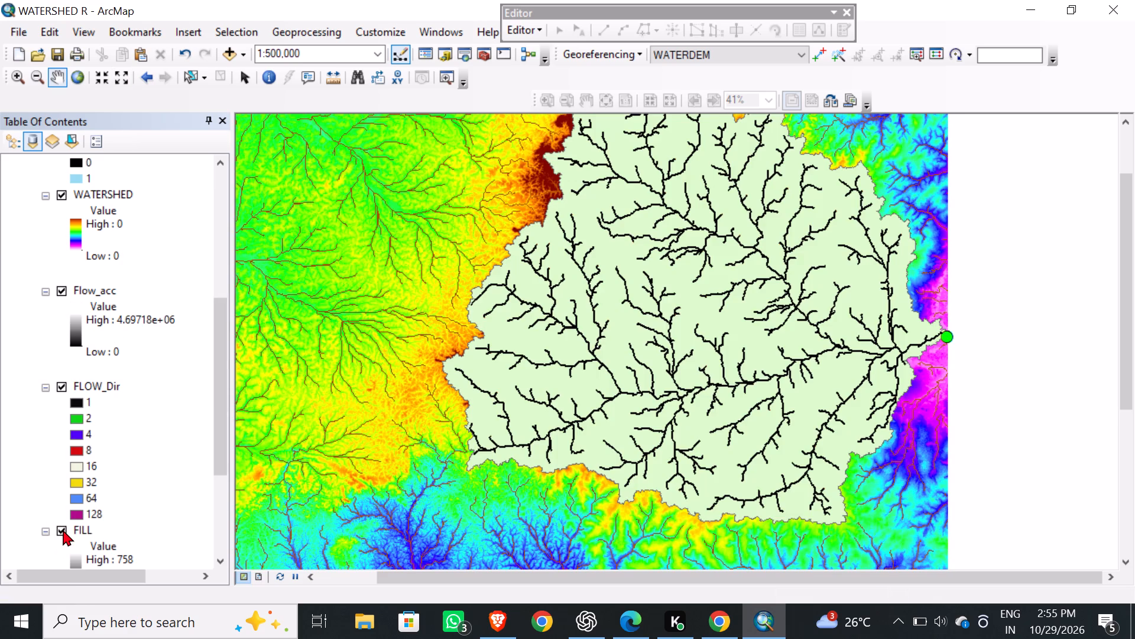
# Examine the full extent of the displayed DEM, stream and watershed layers, centred in the data view at 1:1,500,000.
pyautogui.scroll(-3, 63, 530)
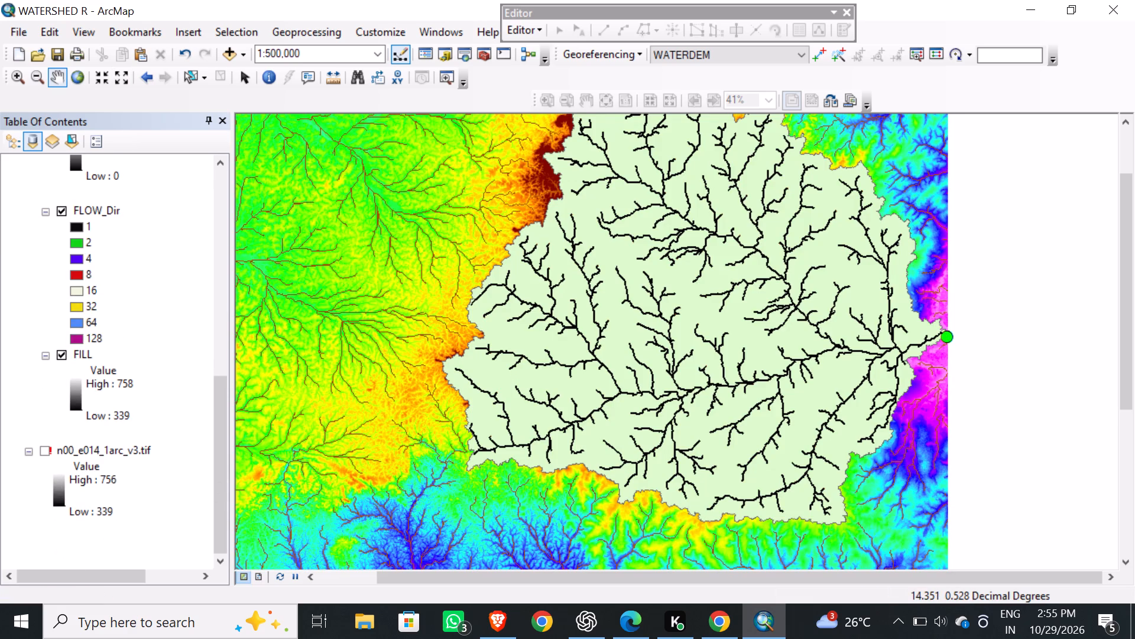
pyautogui.scroll(-1, 463, 418)
pyautogui.keyDown('ctrl'); pyautogui.scroll(-1, 463, 418); pyautogui.keyUp('ctrl')
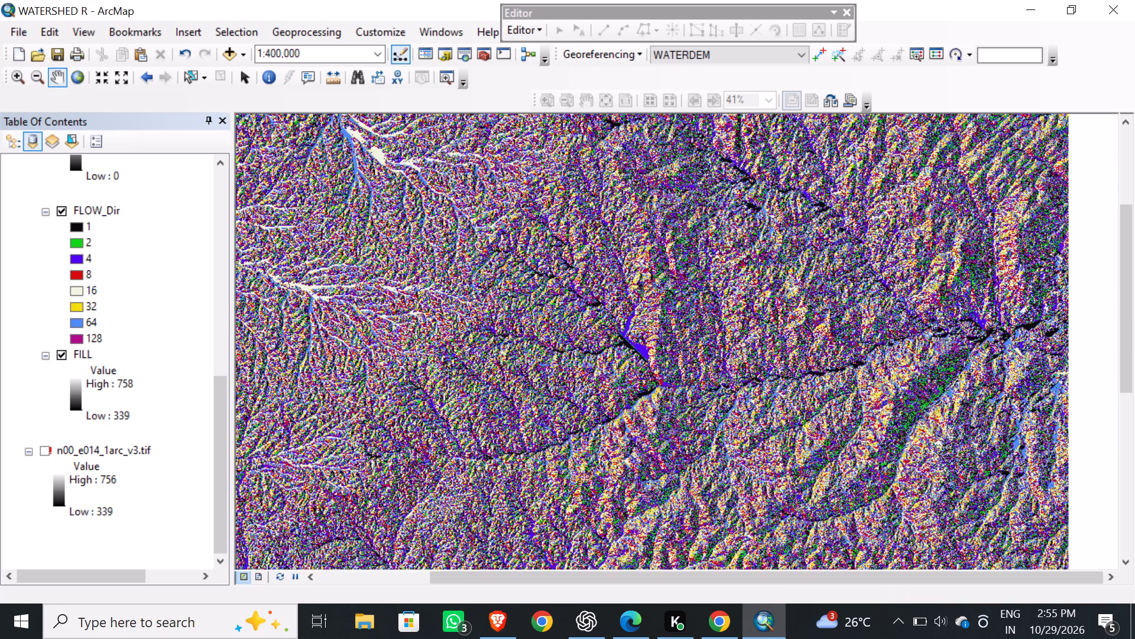
pyautogui.keyDown('ctrl'); pyautogui.scroll(3, 463, 418); pyautogui.keyUp('ctrl')
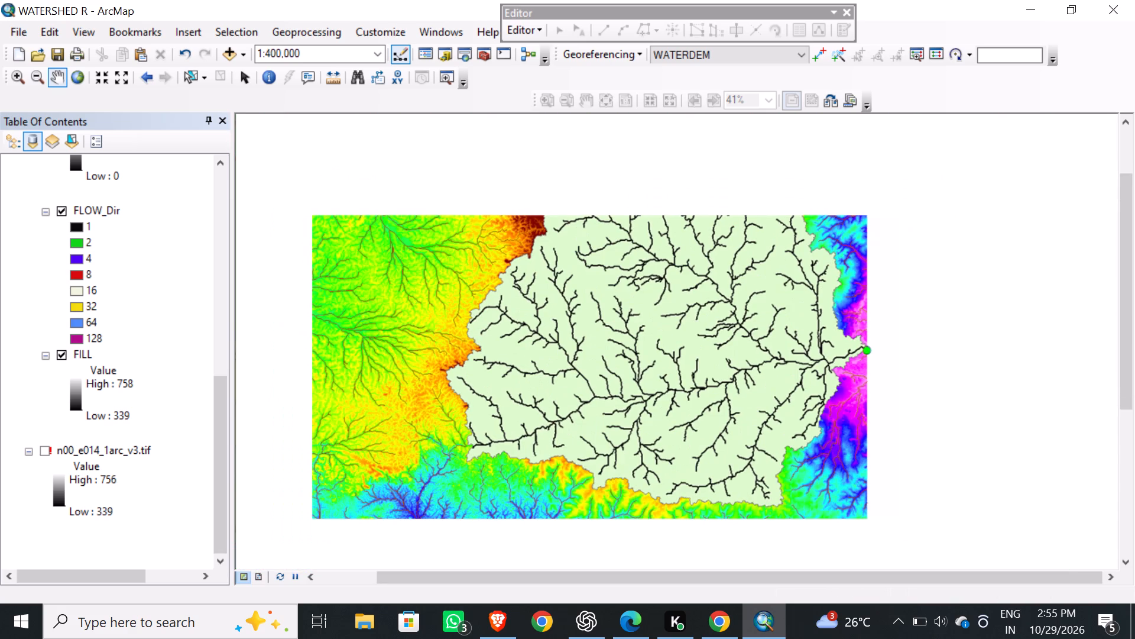
pyautogui.keyDown('ctrl'); pyautogui.scroll(1, 463, 418); pyautogui.keyUp('ctrl')
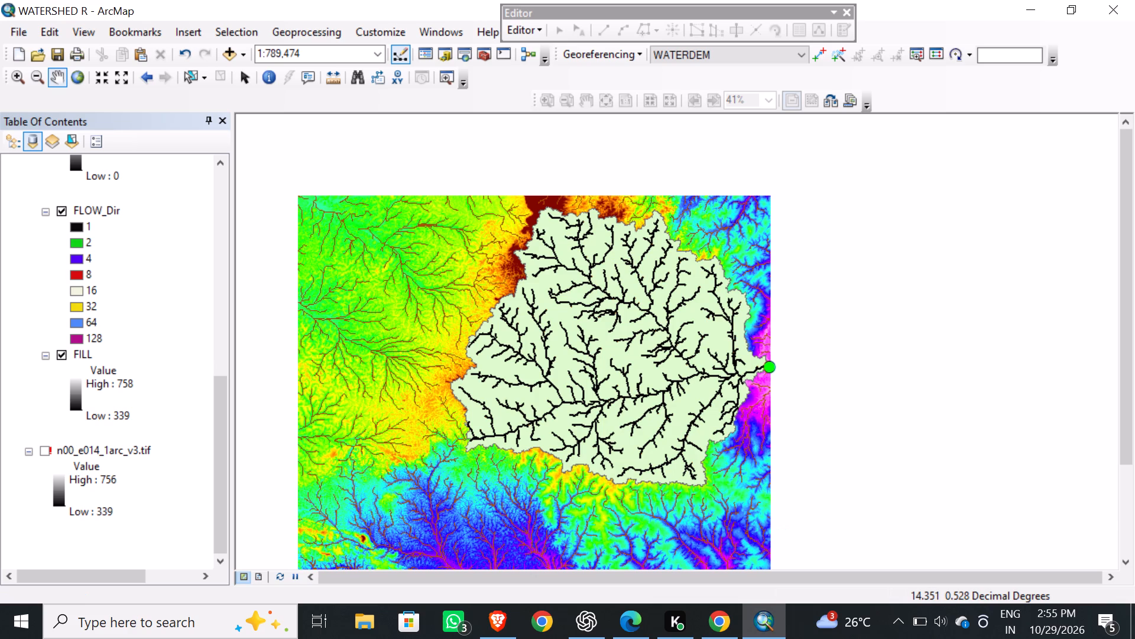
pyautogui.keyDown('ctrl'); pyautogui.scroll(1, 463, 418); pyautogui.keyUp('ctrl')
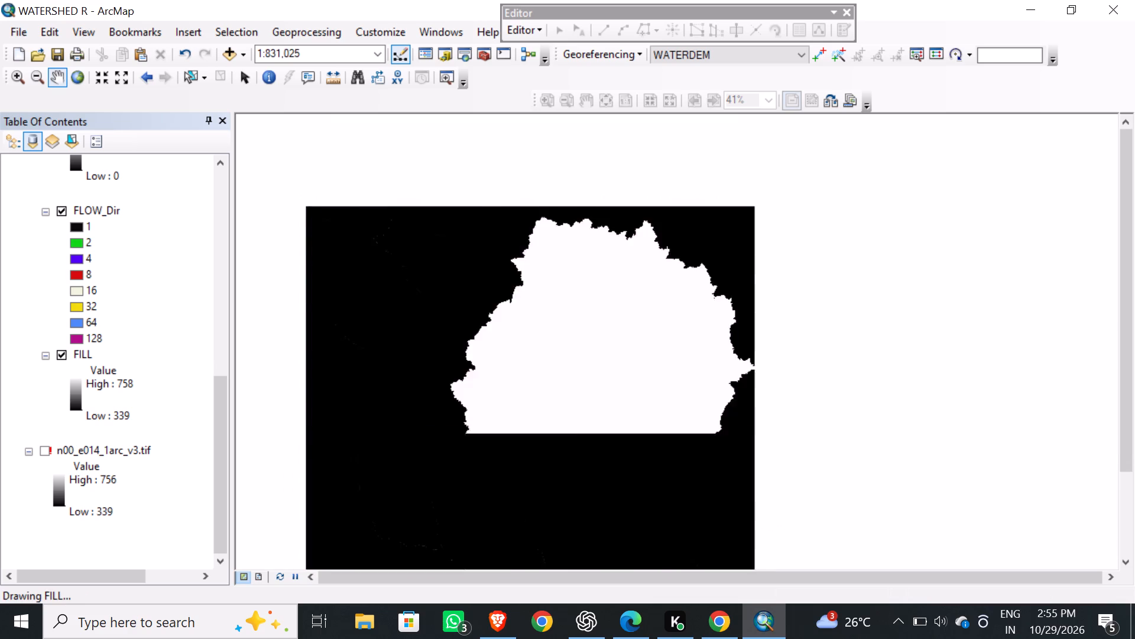
pyautogui.keyDown('ctrl'); pyautogui.scroll(2, 463, 418); pyautogui.keyUp('ctrl')
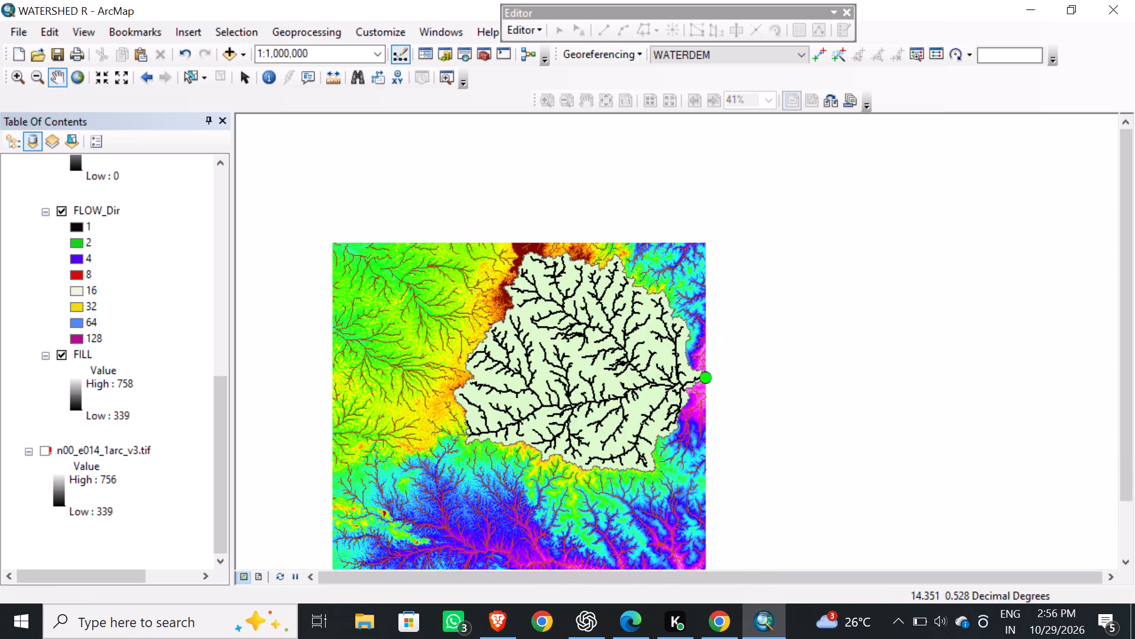
pyautogui.keyDown('ctrl'); pyautogui.scroll(1, 463, 418); pyautogui.keyUp('ctrl')
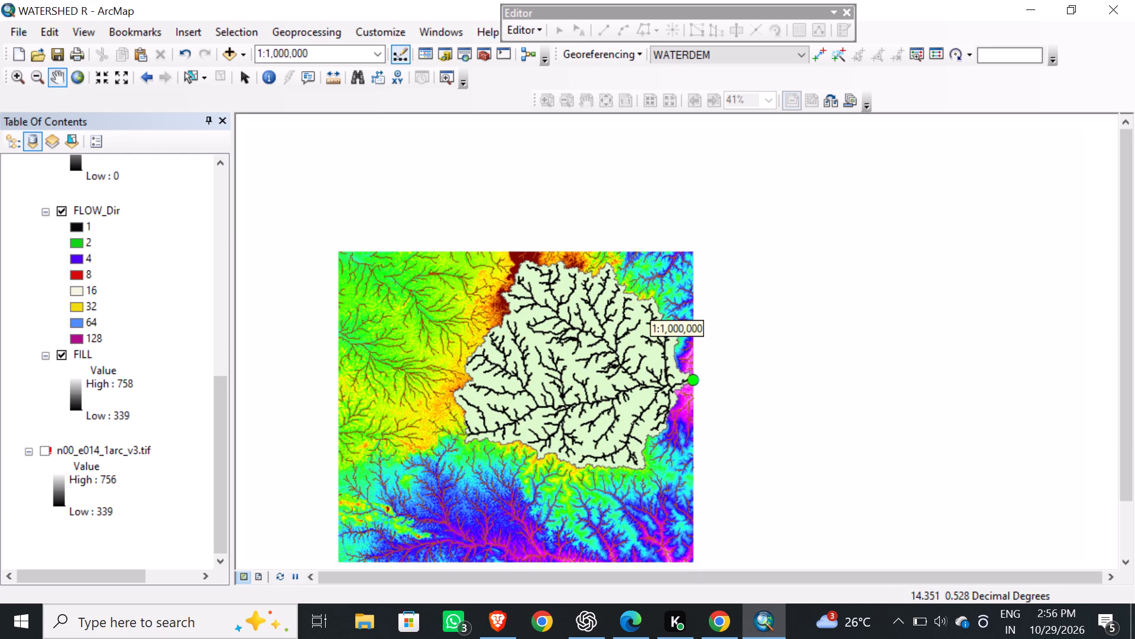
pyautogui.keyDown('ctrl'); pyautogui.scroll(2, 463, 418); pyautogui.keyUp('ctrl')
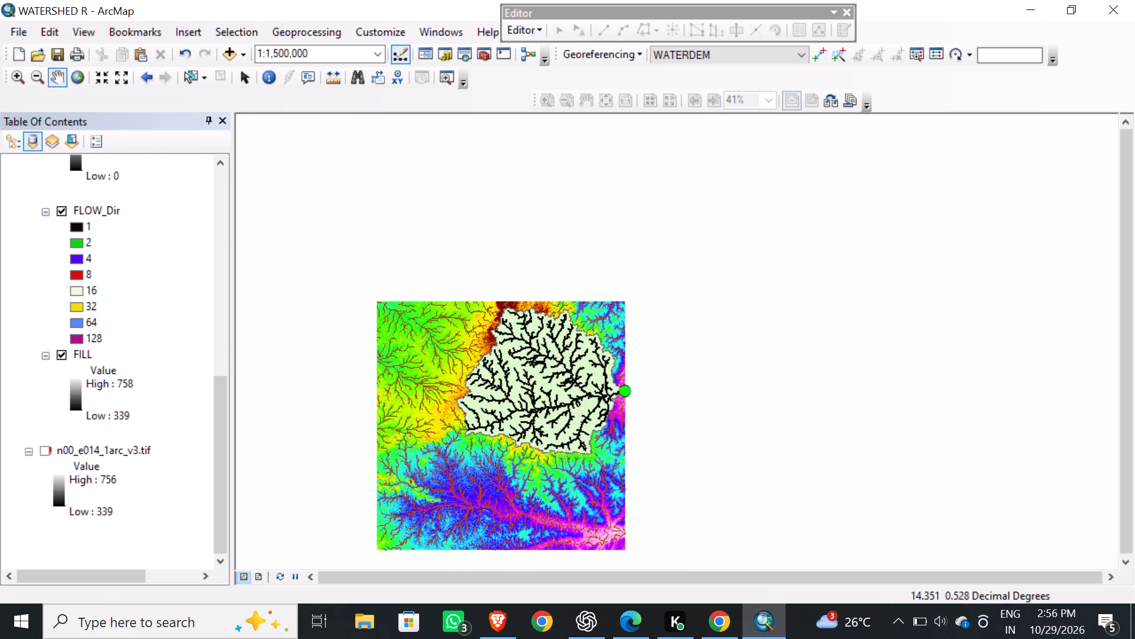
pyautogui.moveTo(456, 423); pyautogui.dragTo(516, 370)
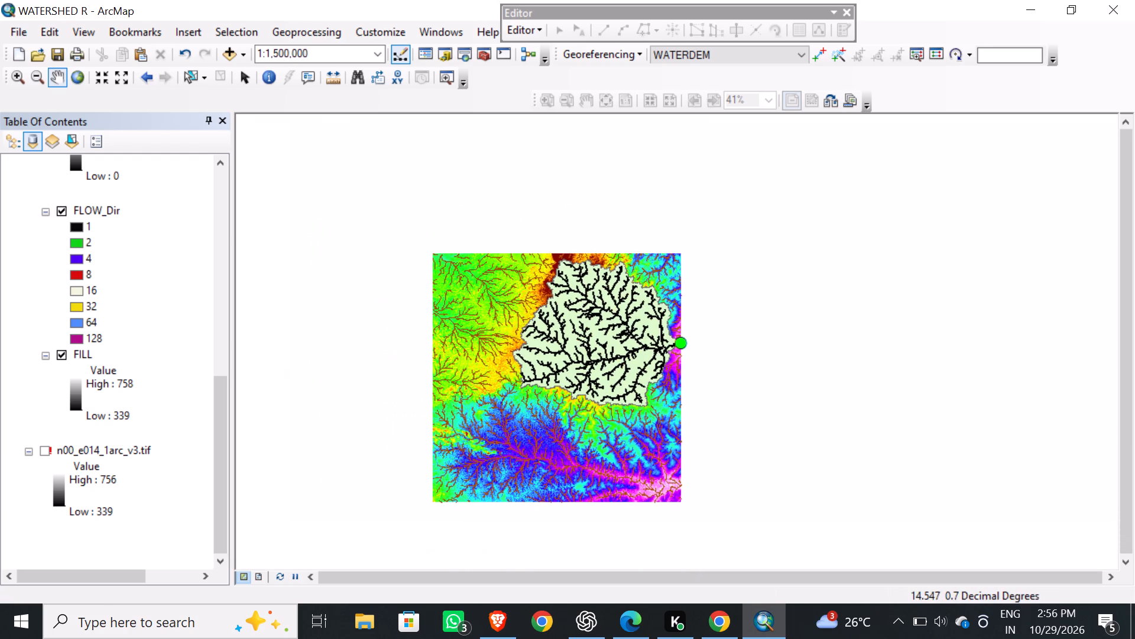
pyautogui.moveTo(516, 370); pyautogui.dragTo(545, 344)
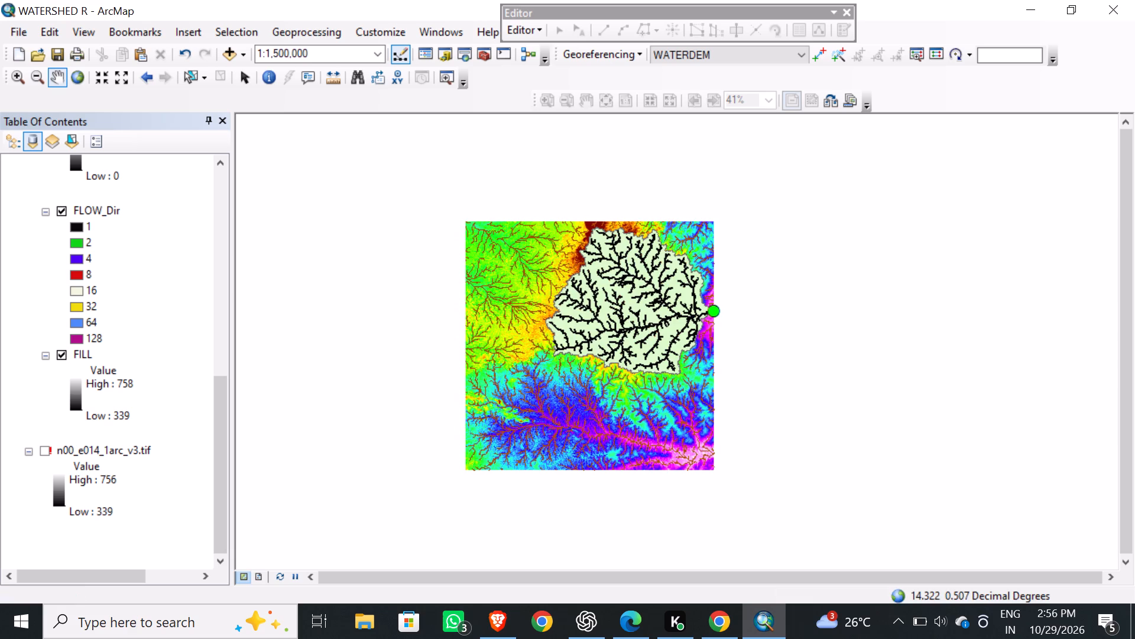